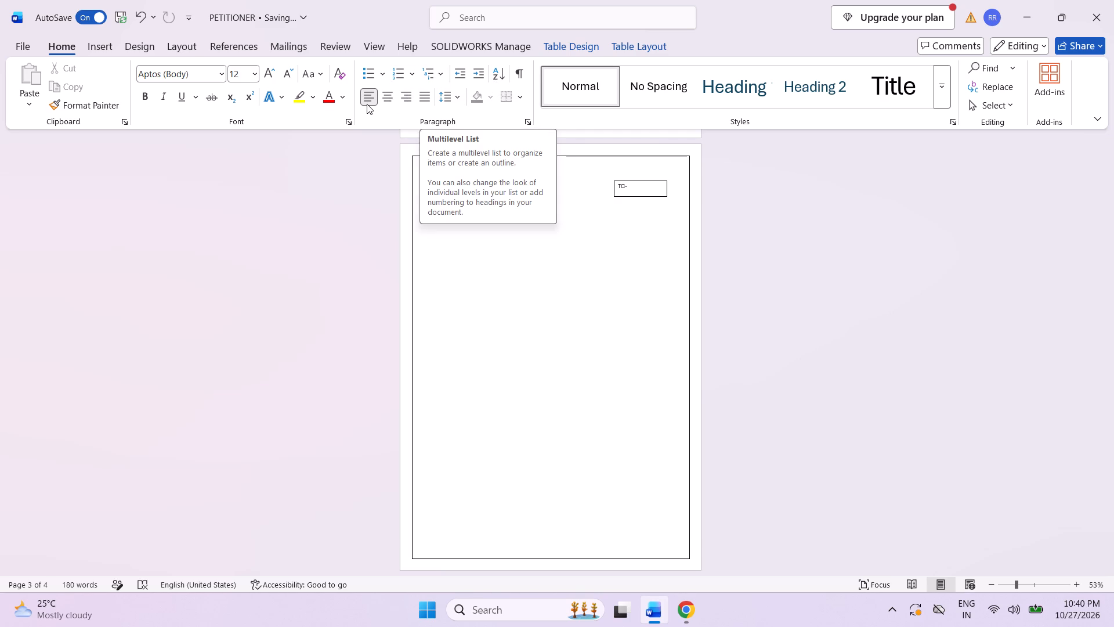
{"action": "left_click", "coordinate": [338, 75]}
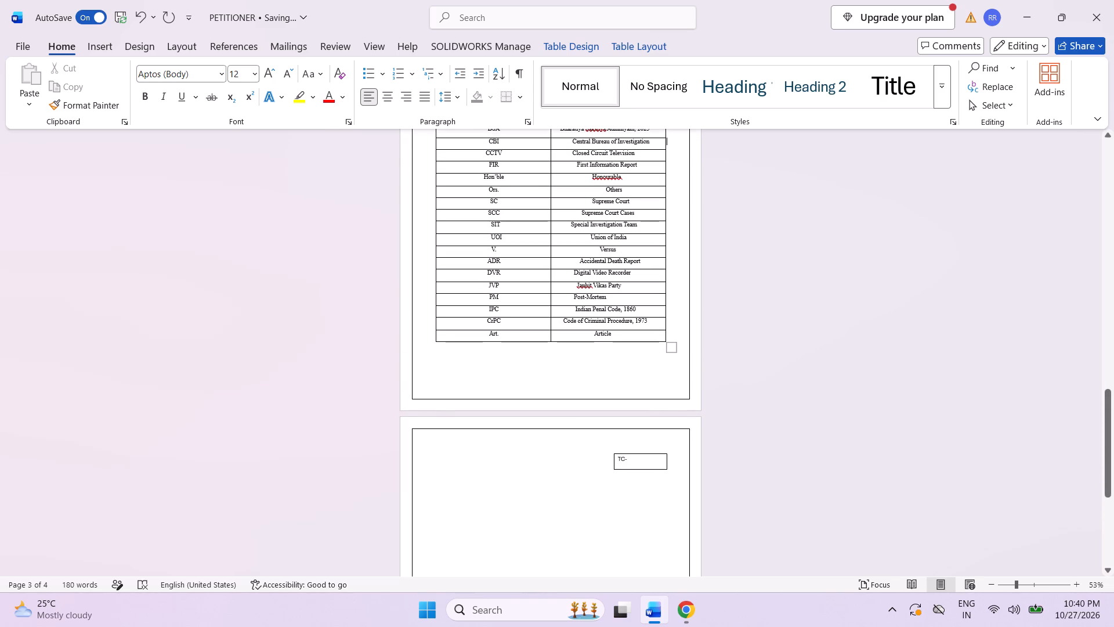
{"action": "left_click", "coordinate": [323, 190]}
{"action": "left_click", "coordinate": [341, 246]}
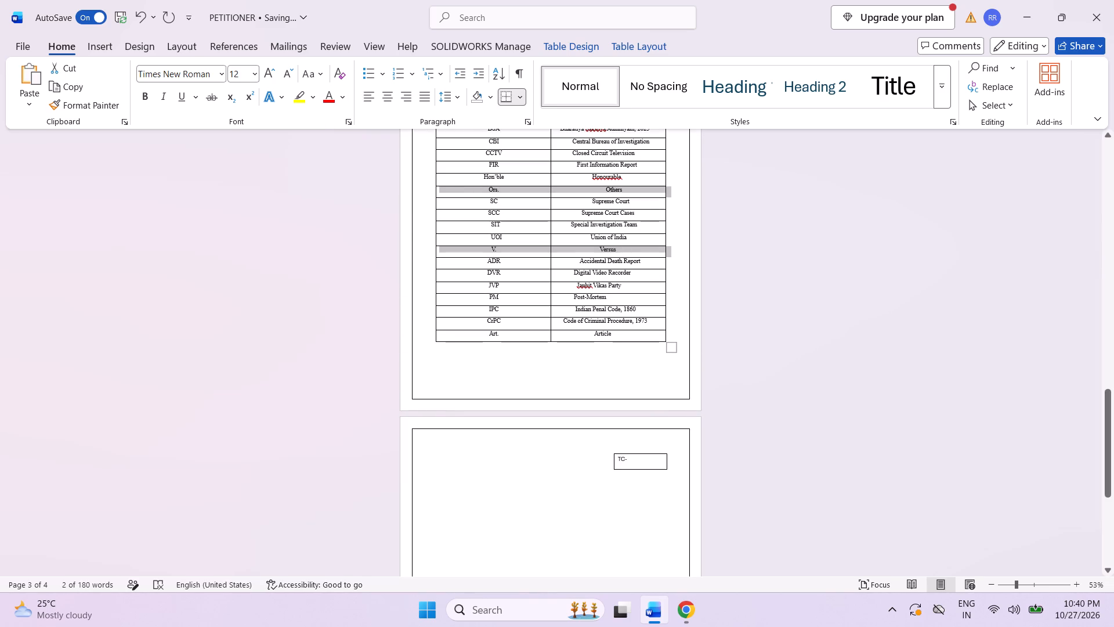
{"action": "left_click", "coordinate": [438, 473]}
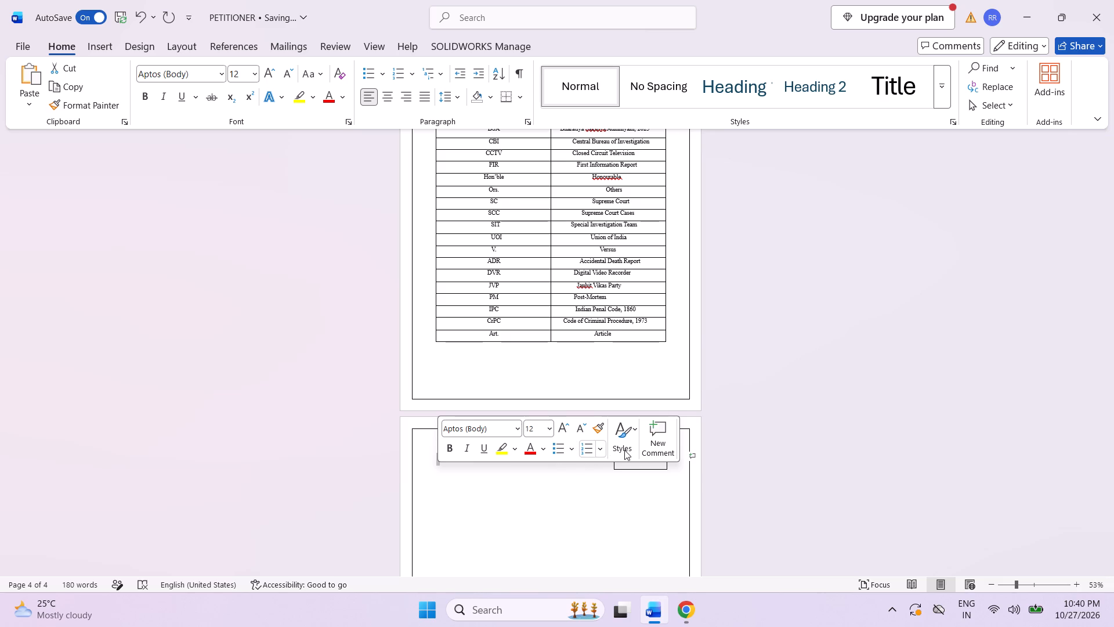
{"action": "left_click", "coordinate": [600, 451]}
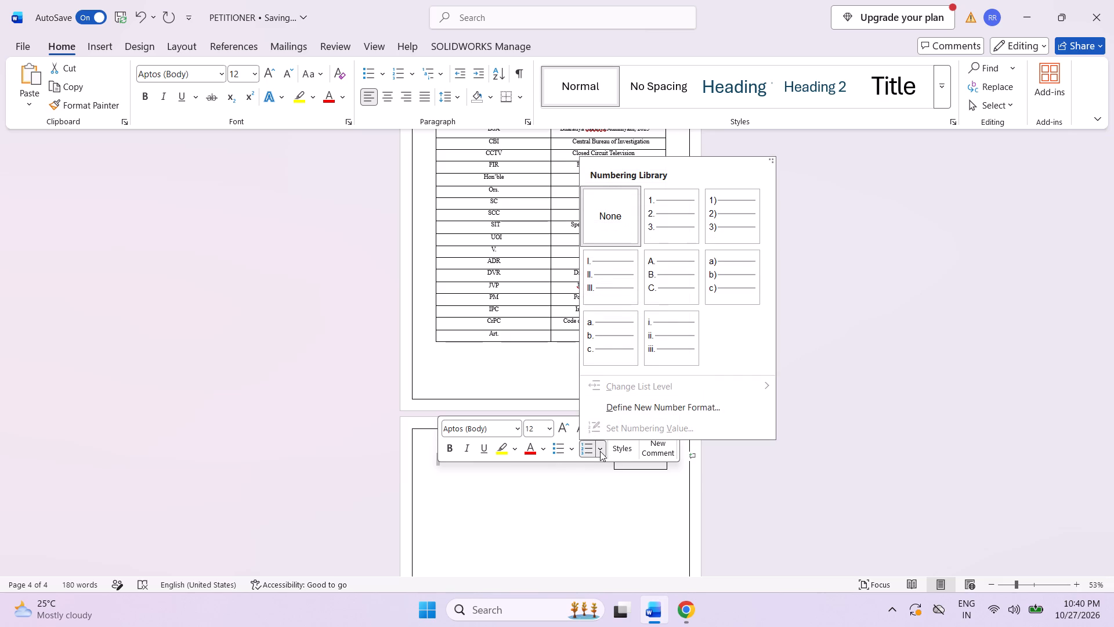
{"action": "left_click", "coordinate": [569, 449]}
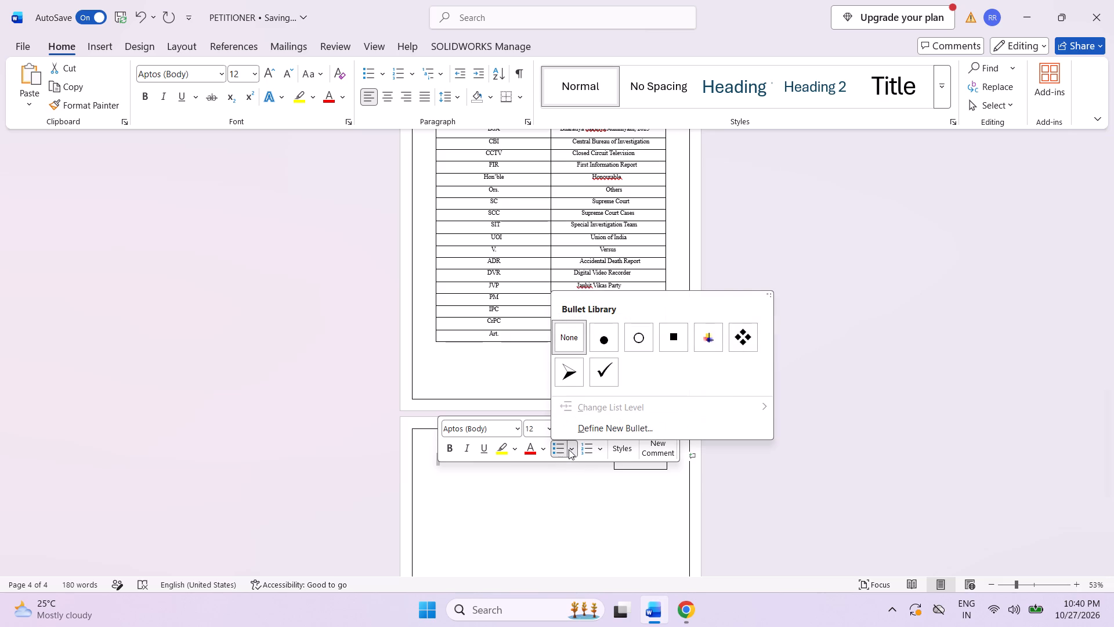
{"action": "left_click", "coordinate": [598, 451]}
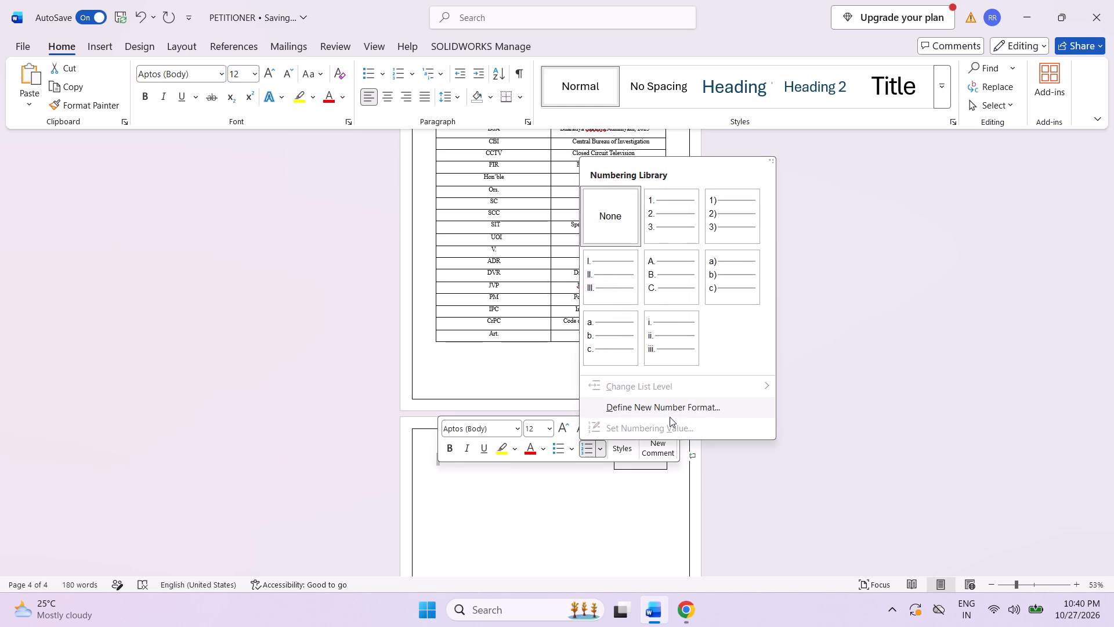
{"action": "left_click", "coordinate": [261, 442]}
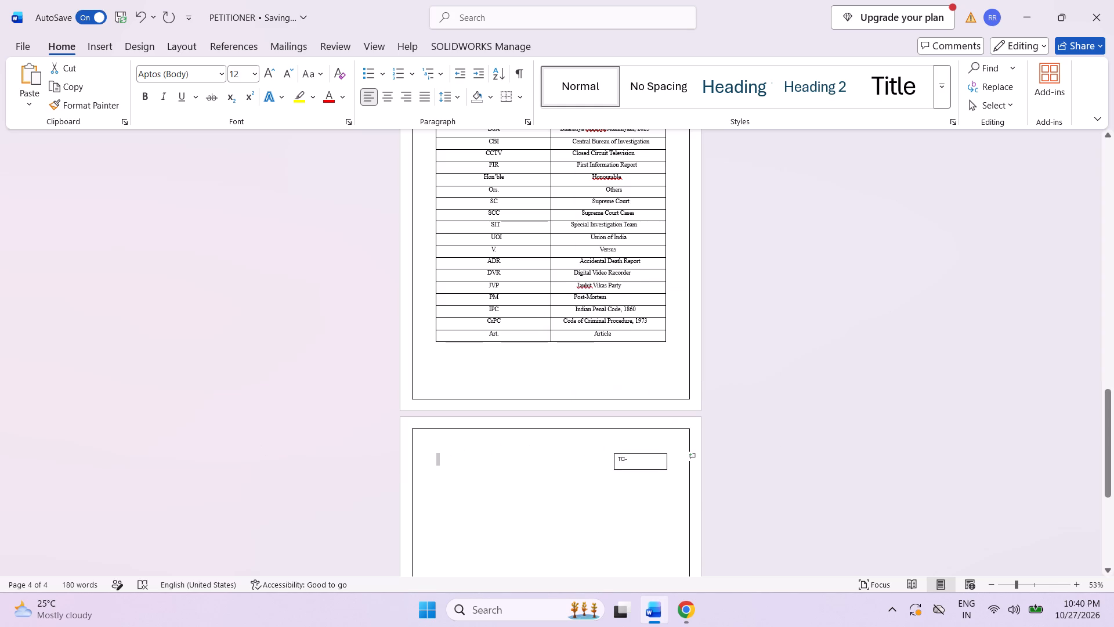
Start a new paragraph from the empty line at the top of the blank fourth page, adding a fifth page.
{"action": "scroll", "coordinate": [368, 427], "scroll_direction": "down", "scroll_amount": 12}
{"action": "left_click", "coordinate": [440, 277]}
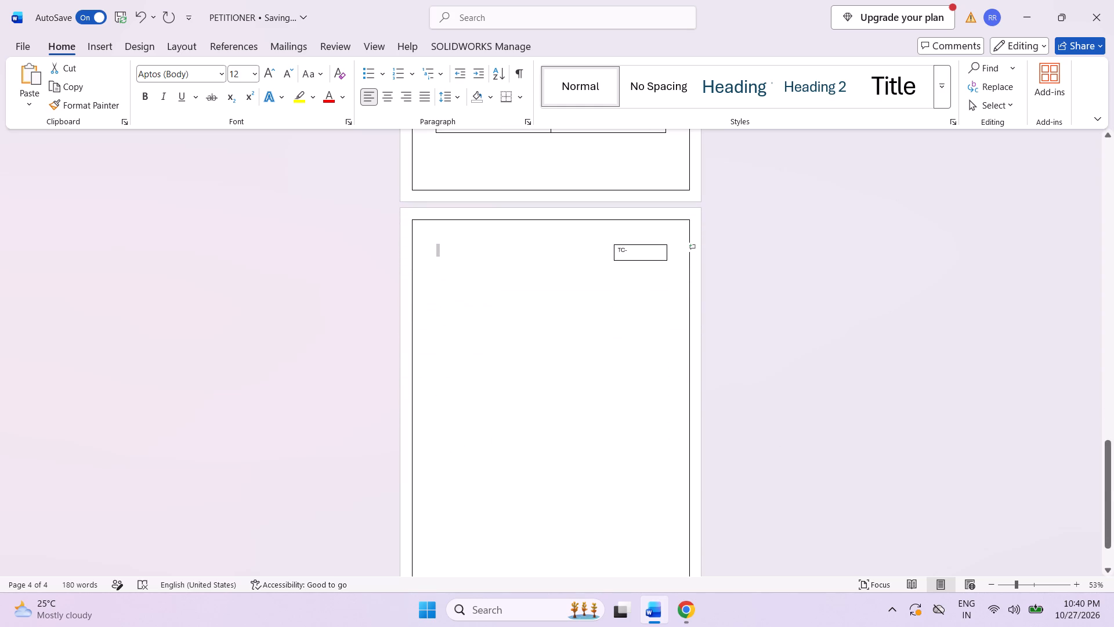
{"action": "double_click", "coordinate": [440, 277]}
{"action": "double_click", "coordinate": [447, 277]}
{"action": "double_click", "coordinate": [477, 274]}
{"action": "left_click", "coordinate": [450, 276]}
{"action": "left_click", "coordinate": [435, 278]}
{"action": "key", "text": "Return"}
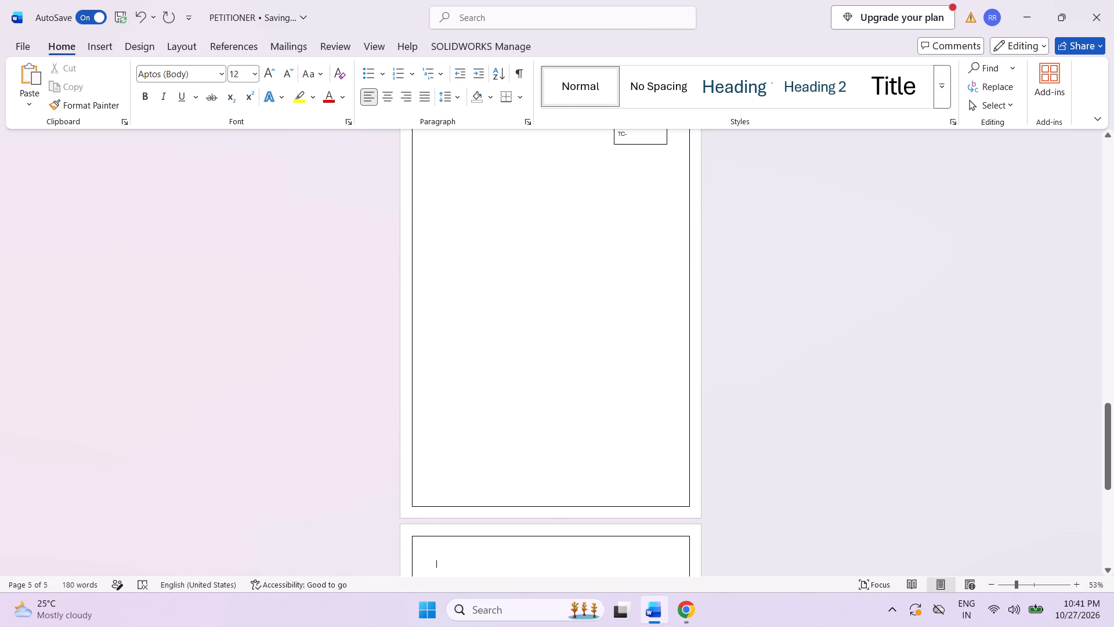
Return to the blank fourth page and place the insertion point on its empty first line.
{"action": "scroll", "coordinate": [138, 624], "scroll_direction": "down", "scroll_amount": 5}
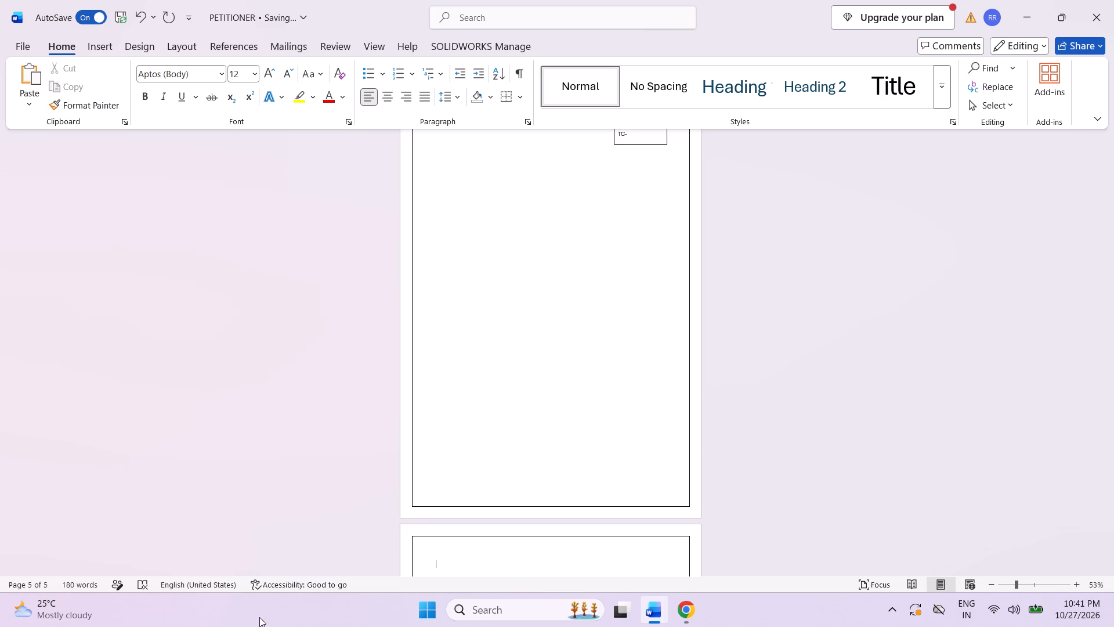
{"action": "scroll", "coordinate": [175, 562], "scroll_direction": "up", "scroll_amount": 1}
{"action": "scroll", "coordinate": [236, 524], "scroll_direction": "up", "scroll_amount": 5}
{"action": "left_click", "coordinate": [451, 294]}
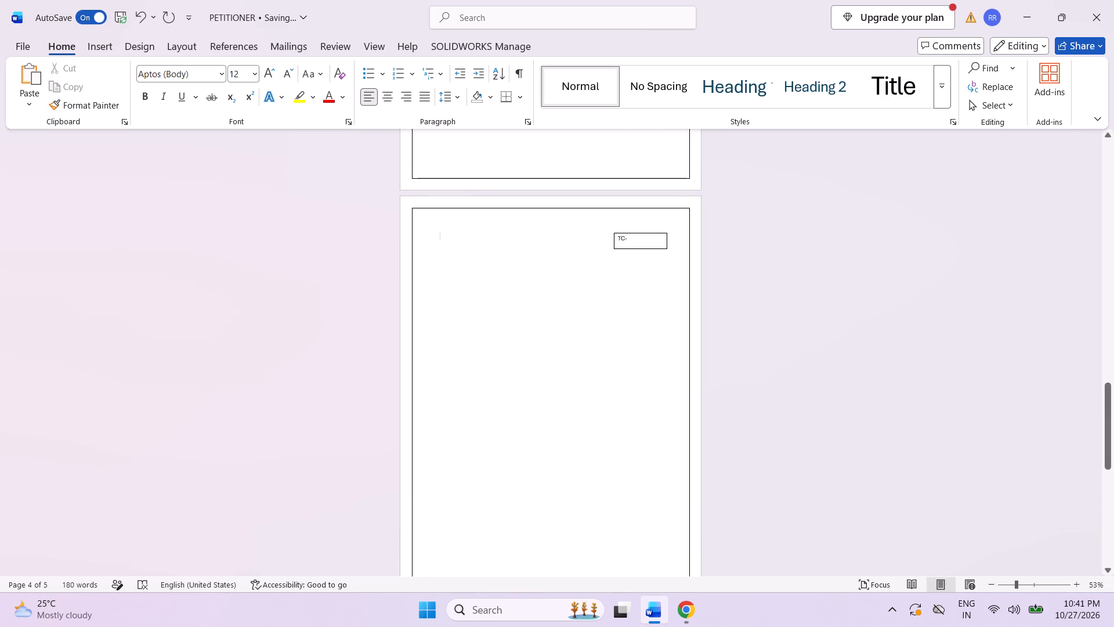
{"action": "left_click", "coordinate": [450, 266]}
{"action": "double_click", "coordinate": [457, 264]}
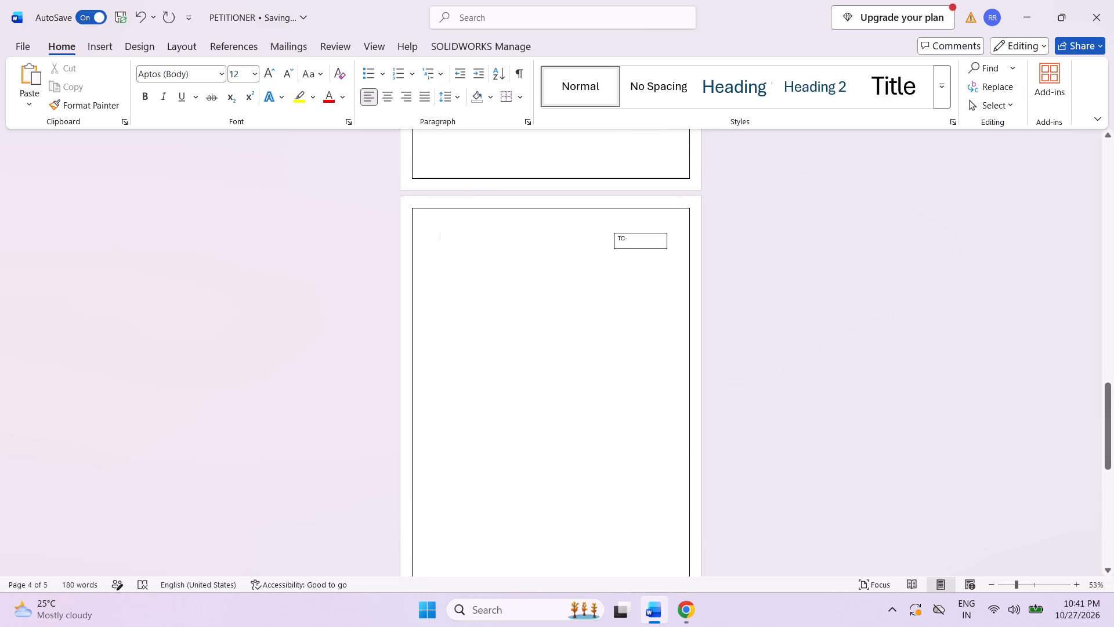
{"action": "double_click", "coordinate": [447, 262]}
{"action": "double_click", "coordinate": [436, 275]}
{"action": "double_click", "coordinate": [442, 282]}
{"action": "left_click", "coordinate": [446, 284]}
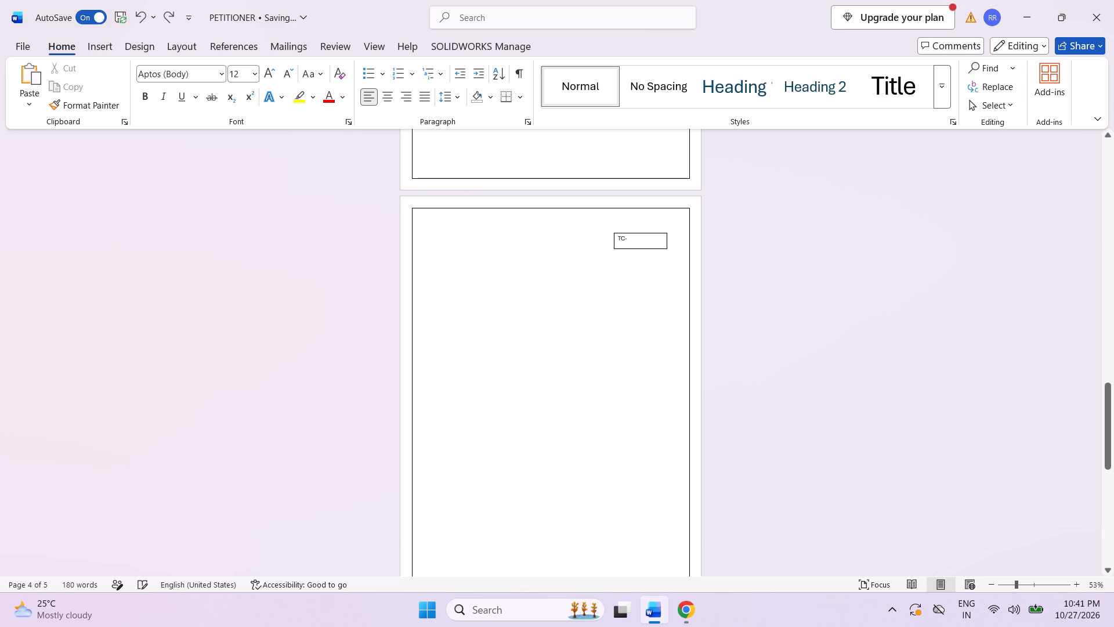
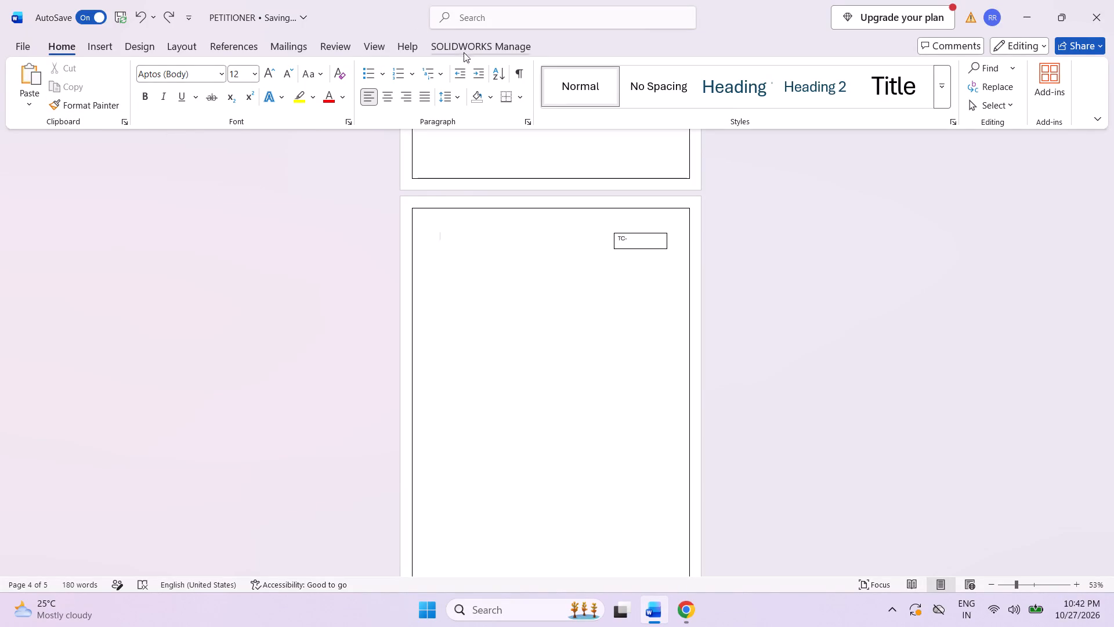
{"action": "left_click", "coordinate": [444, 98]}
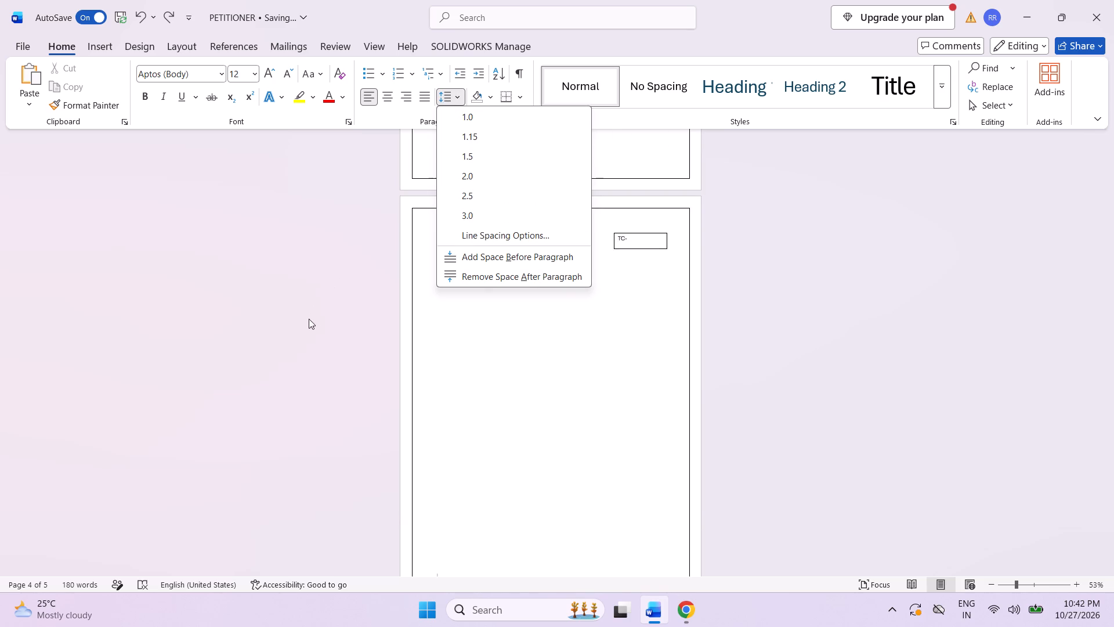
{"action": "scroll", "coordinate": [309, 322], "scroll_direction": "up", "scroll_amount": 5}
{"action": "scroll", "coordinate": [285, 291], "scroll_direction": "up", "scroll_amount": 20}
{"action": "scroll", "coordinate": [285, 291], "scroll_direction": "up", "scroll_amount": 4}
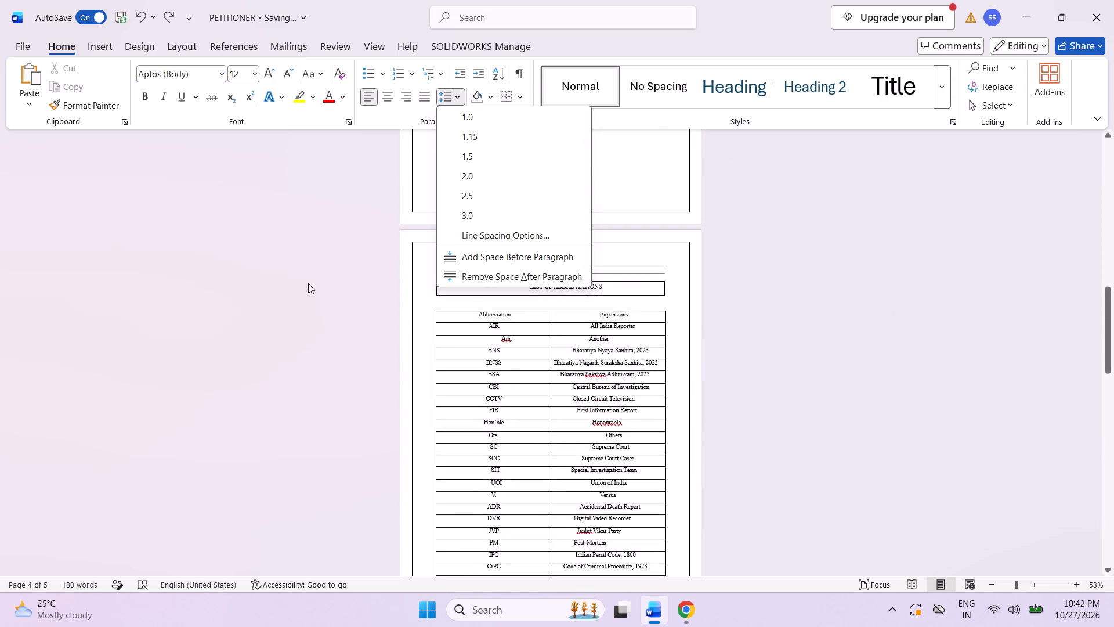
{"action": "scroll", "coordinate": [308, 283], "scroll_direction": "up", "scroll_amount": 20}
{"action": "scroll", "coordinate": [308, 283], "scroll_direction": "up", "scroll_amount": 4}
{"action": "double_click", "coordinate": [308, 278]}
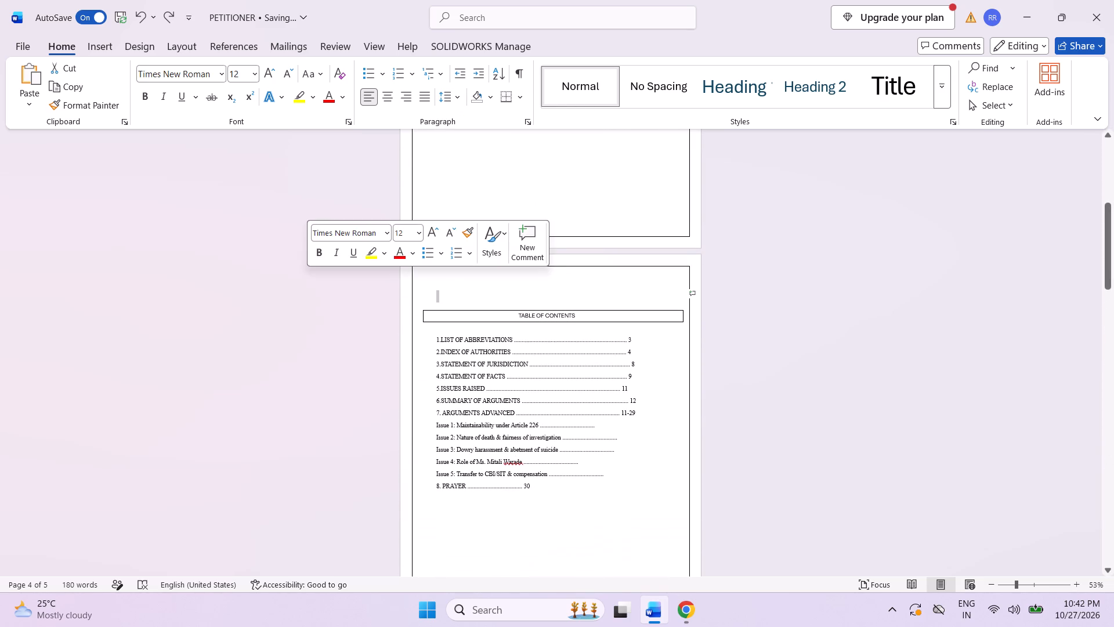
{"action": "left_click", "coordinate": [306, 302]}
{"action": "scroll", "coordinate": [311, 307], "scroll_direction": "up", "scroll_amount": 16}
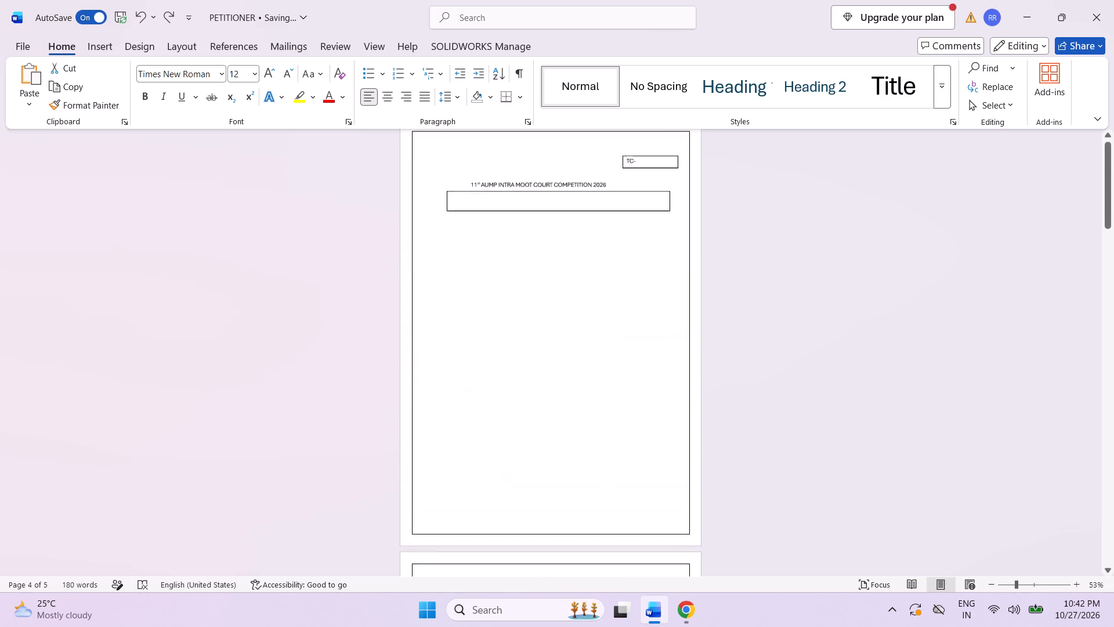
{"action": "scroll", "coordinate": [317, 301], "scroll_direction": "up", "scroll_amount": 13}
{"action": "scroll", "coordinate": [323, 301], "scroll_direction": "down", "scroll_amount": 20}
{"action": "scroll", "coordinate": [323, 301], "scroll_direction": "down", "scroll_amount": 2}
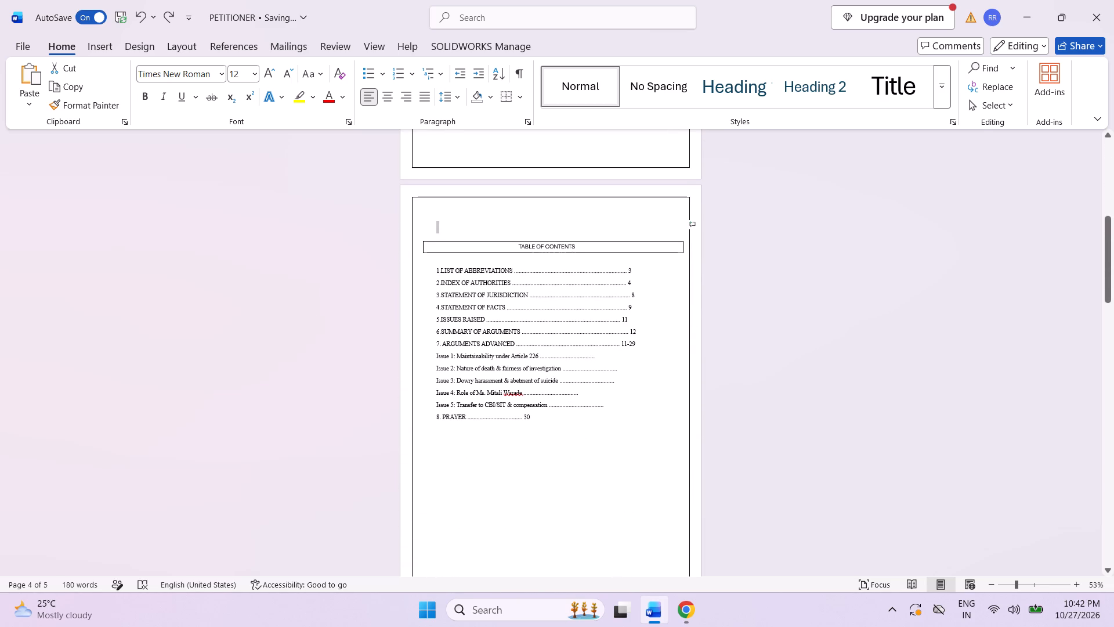
Move the empty line above the TABLE OF CONTENTS heading into contents entry 7, splitting it after "ARGU".
{"action": "left_click_drag", "start_coordinate": [446, 233], "coordinate": [459, 346]}
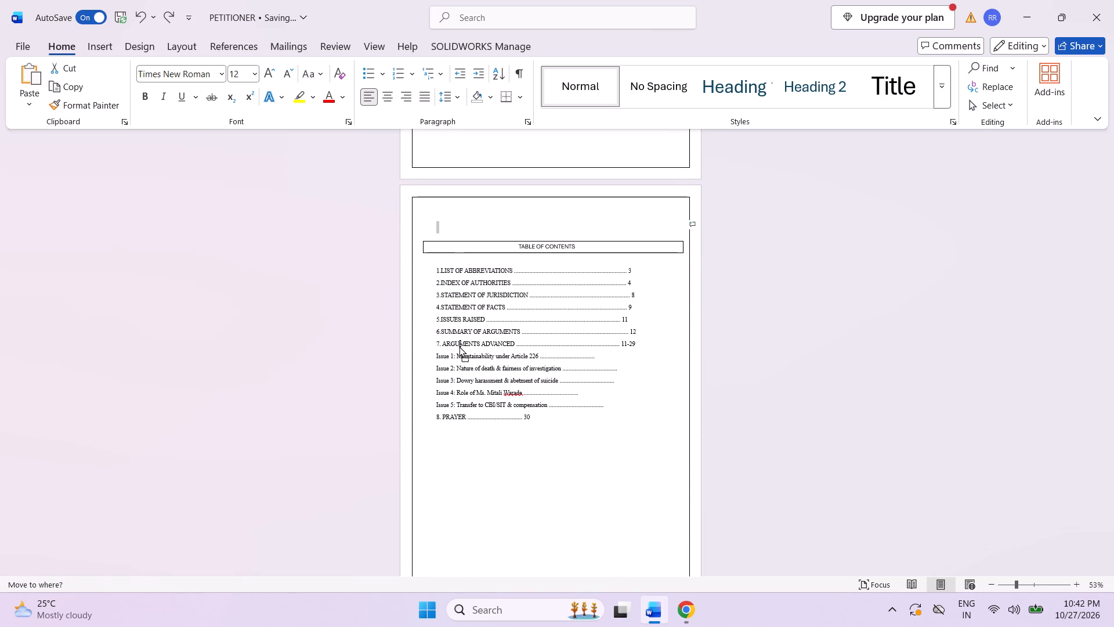
{"action": "left_click_drag", "start_coordinate": [459, 346], "coordinate": [460, 346]}
{"action": "left_click", "coordinate": [325, 329]}
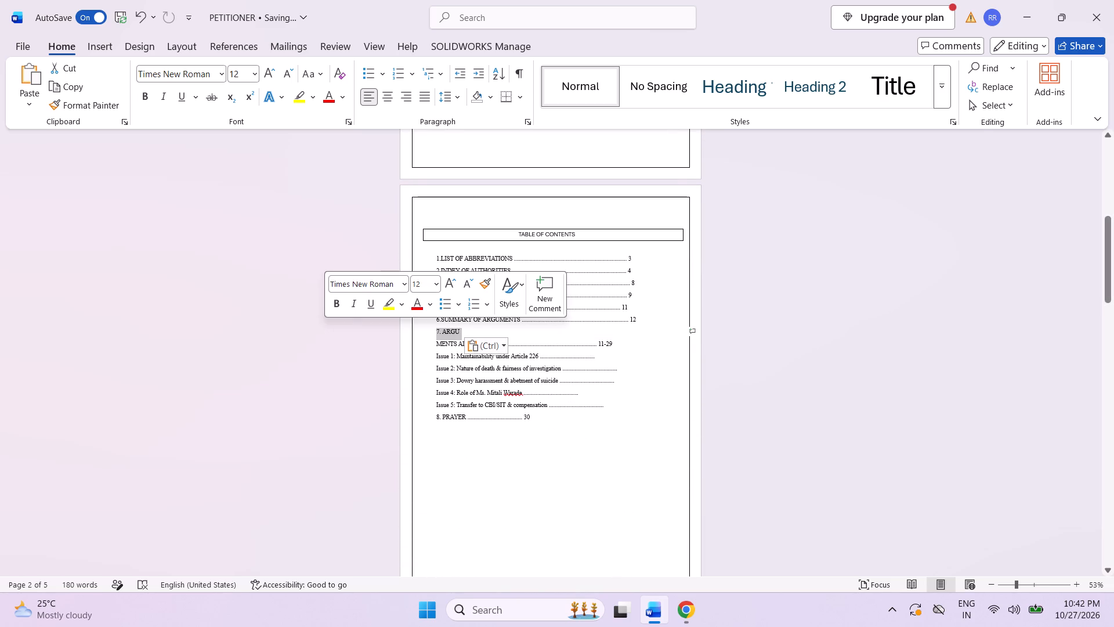
{"action": "left_click", "coordinate": [238, 299]}
{"action": "left_click", "coordinate": [766, 276]}
{"action": "left_click_drag", "start_coordinate": [590, 475], "coordinate": [581, 456]}
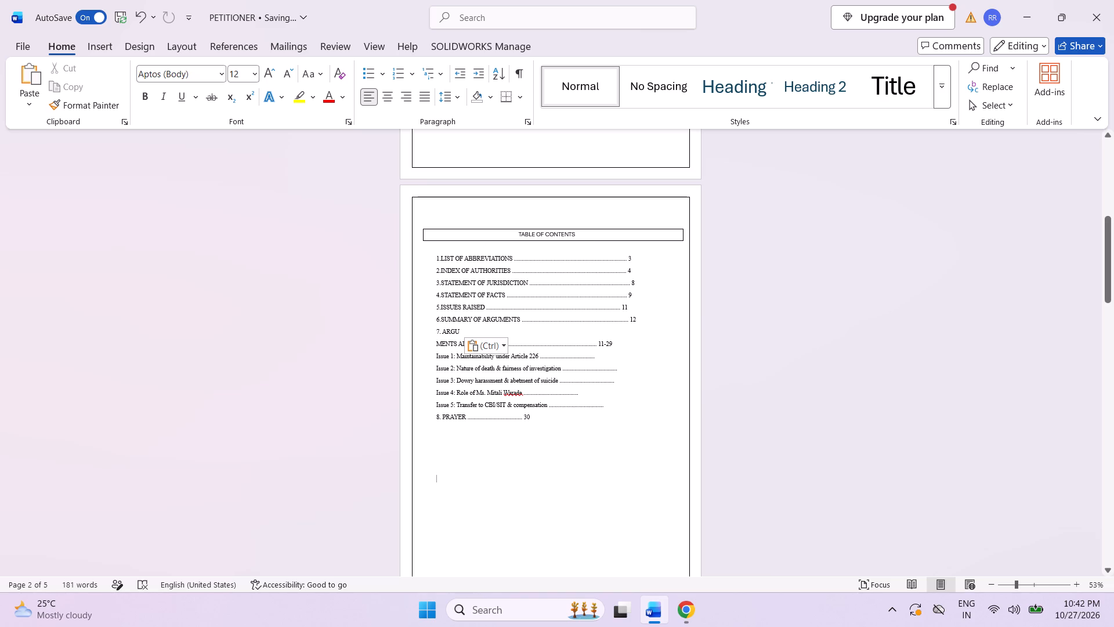
Set the line spacing of all the table of contents entries, from LIST OF ABBREVIATIONS to PRAYER, to 1.5.
{"action": "left_click_drag", "start_coordinate": [432, 258], "coordinate": [500, 439]}
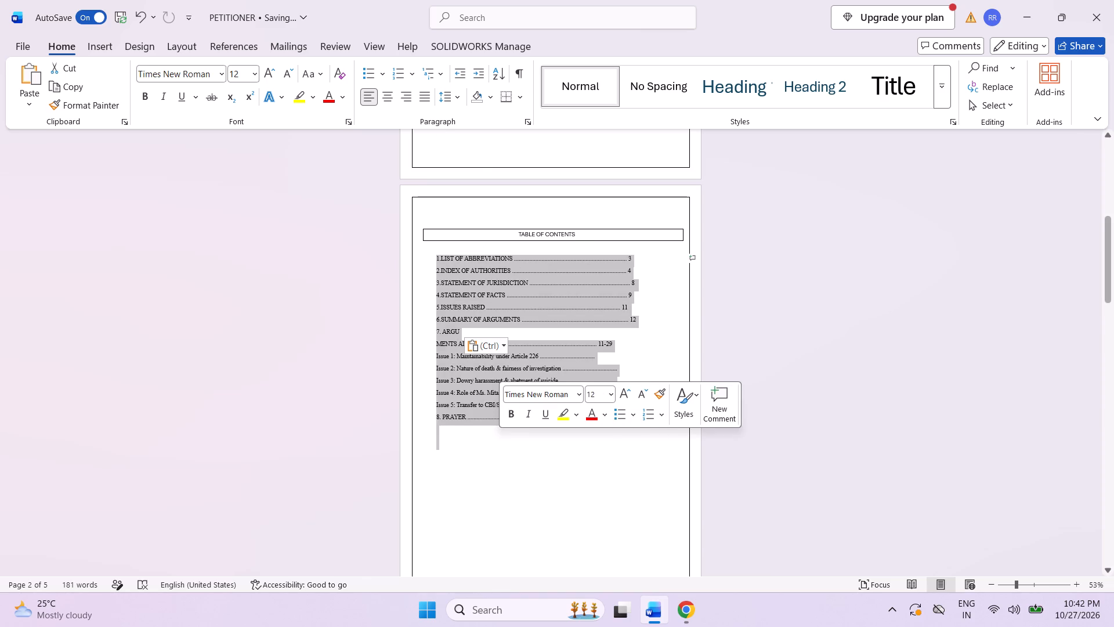
{"action": "left_click", "coordinate": [451, 102]}
{"action": "left_click", "coordinate": [461, 154]}
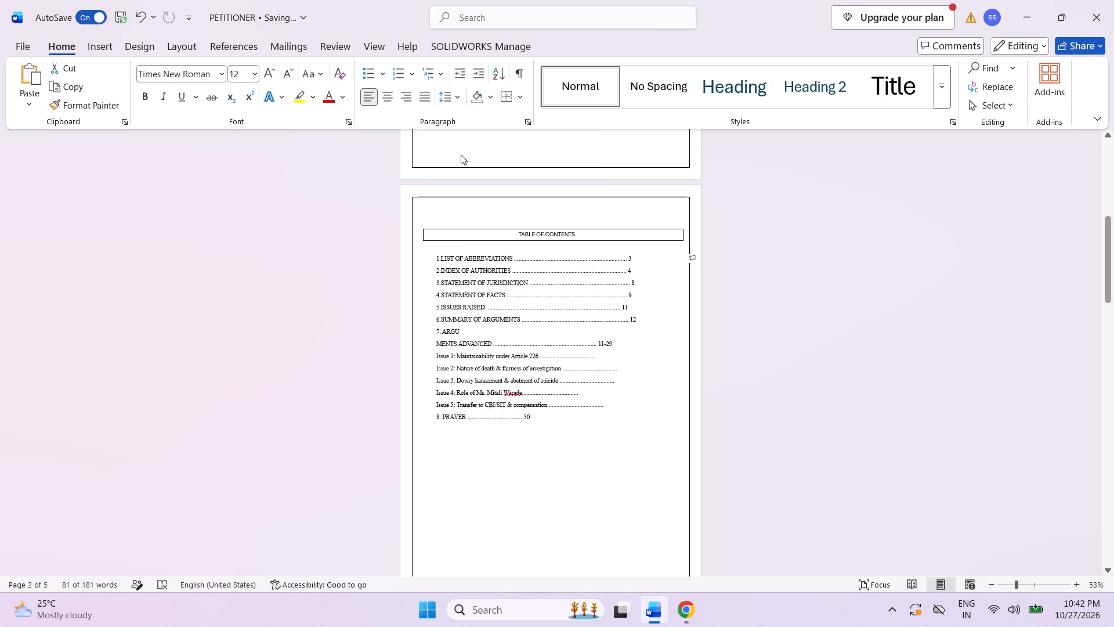
{"action": "left_click", "coordinate": [334, 368]}
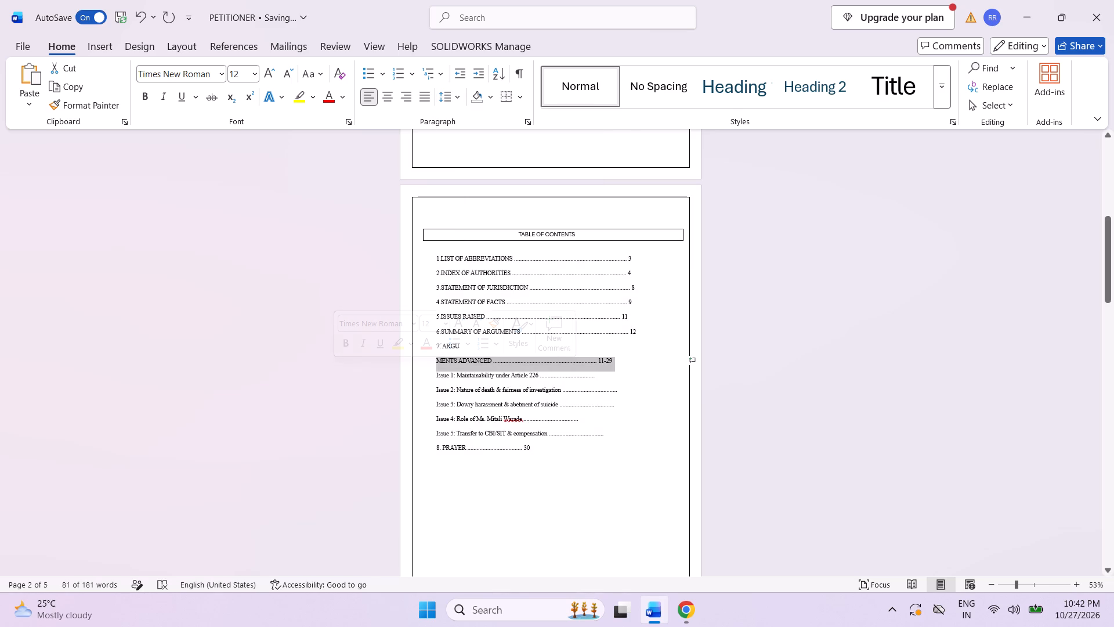
{"action": "left_click", "coordinate": [343, 420]}
{"action": "left_click", "coordinate": [270, 280]}
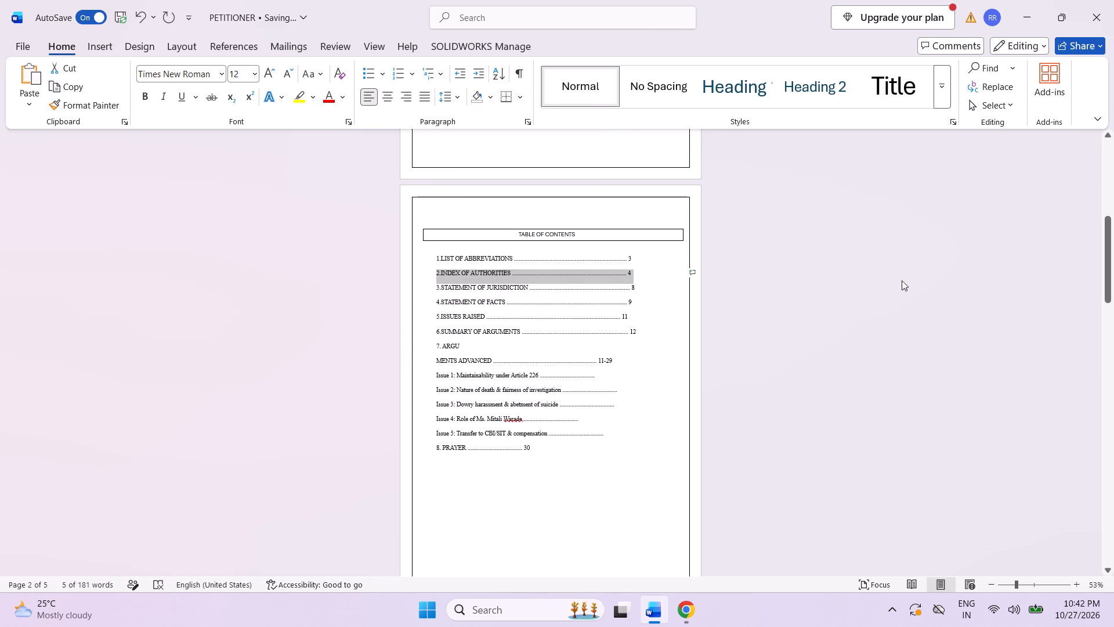
{"action": "left_click", "coordinate": [937, 246]}
Set the line spacing of the abbreviations table's rows on the third page to 1.5.
{"action": "scroll", "coordinate": [857, 329], "scroll_direction": "down", "scroll_amount": 20}
{"action": "scroll", "coordinate": [857, 329], "scroll_direction": "down", "scroll_amount": 8}
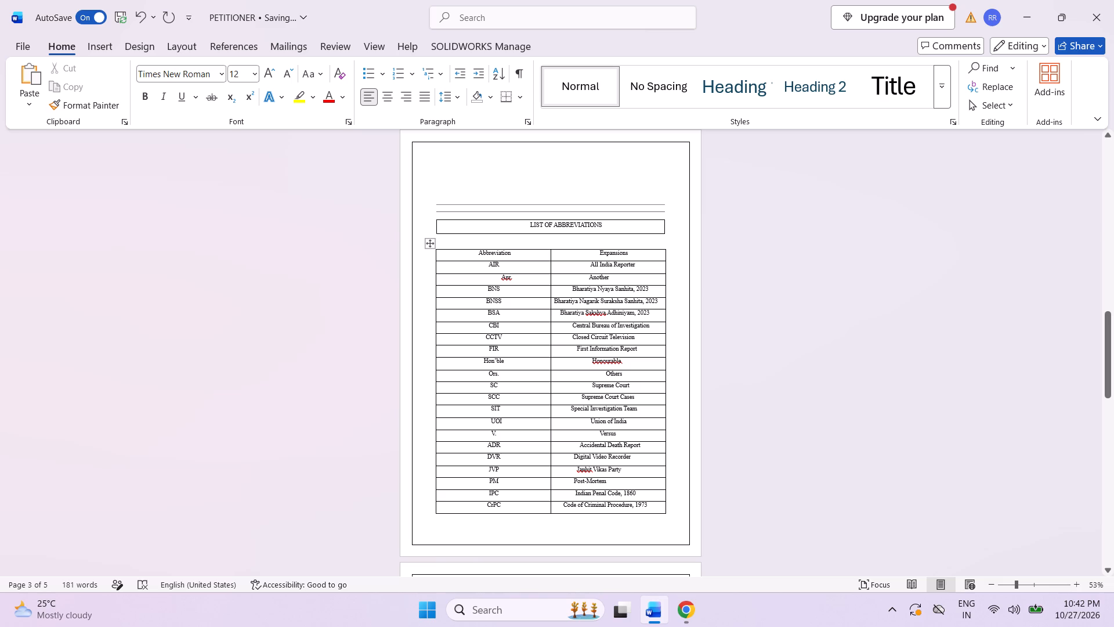
{"action": "left_click_drag", "start_coordinate": [476, 254], "coordinate": [635, 524]}
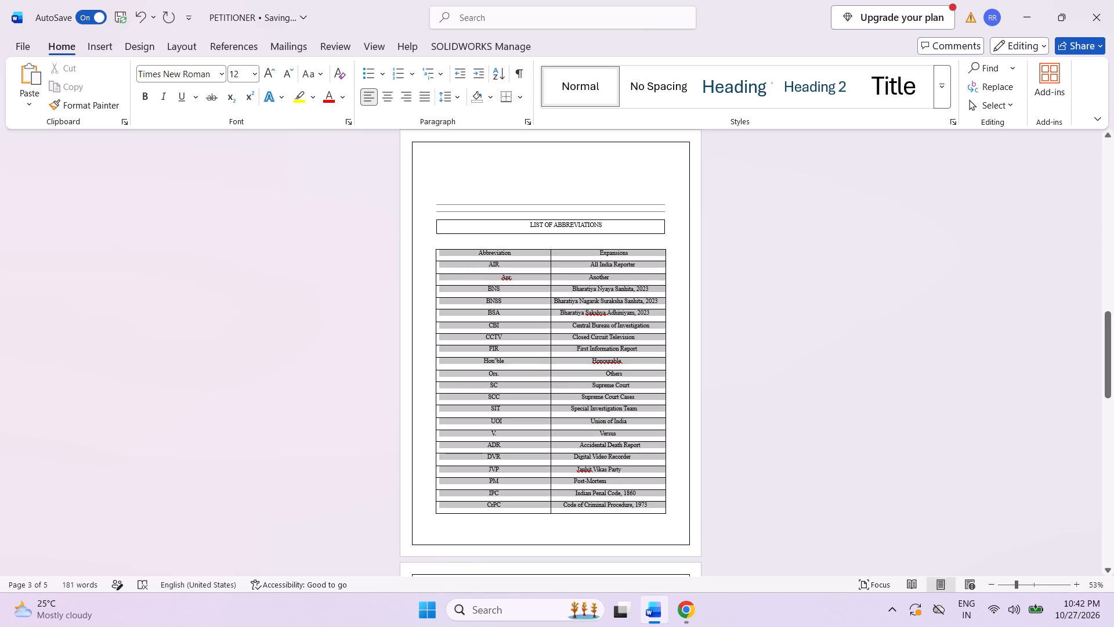
{"action": "left_click_drag", "start_coordinate": [635, 524], "coordinate": [636, 525]}
{"action": "left_click", "coordinate": [454, 95]}
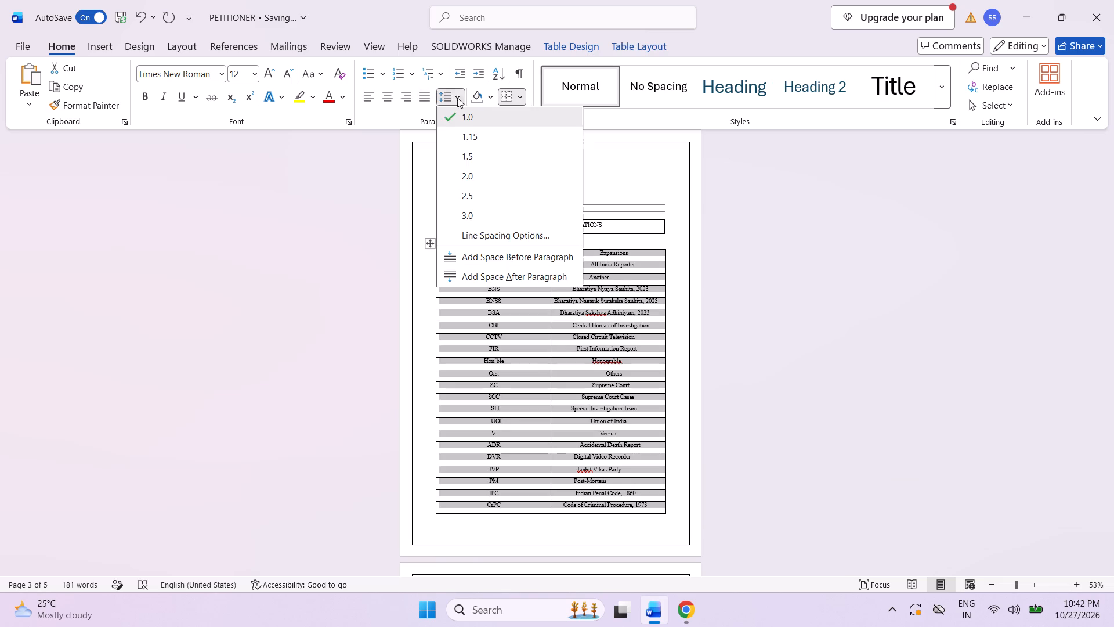
{"action": "left_click", "coordinate": [471, 158]}
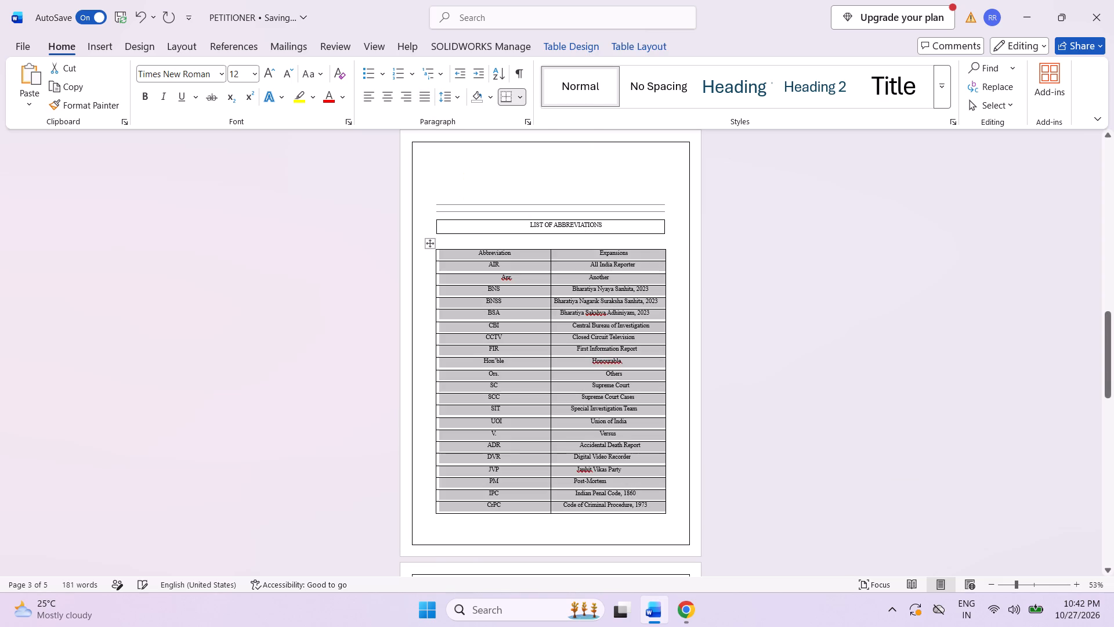
Set the line spacing of the LIST OF ABBREVIATIONS heading paragraph to 1.5.
{"action": "left_click", "coordinate": [299, 248]}
{"action": "scroll", "coordinate": [263, 401], "scroll_direction": "down", "scroll_amount": 9}
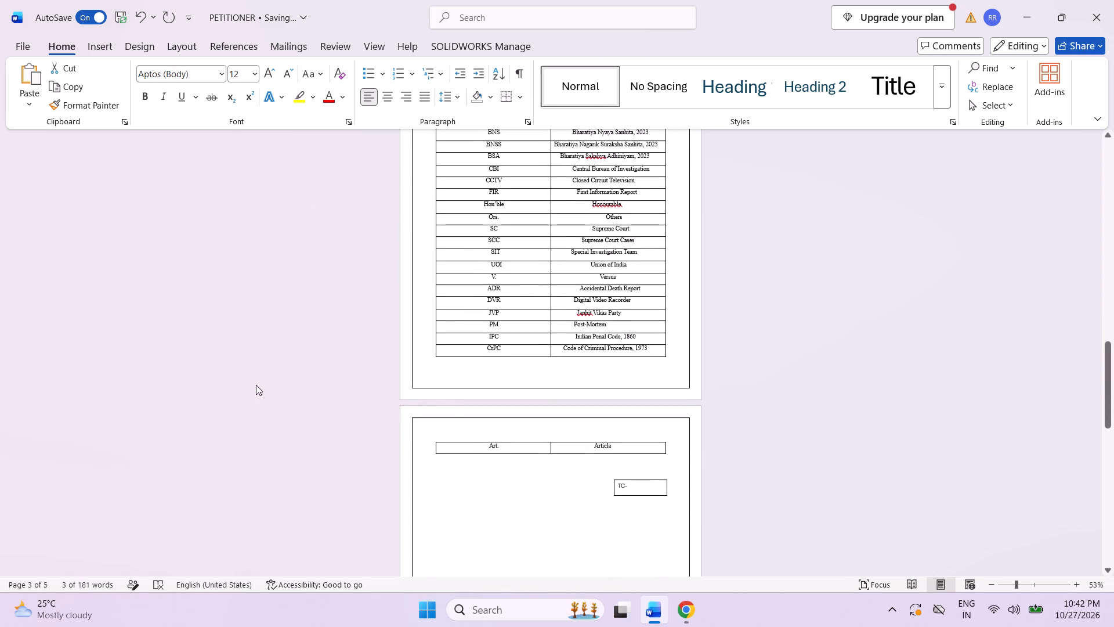
{"action": "left_click", "coordinate": [455, 100]}
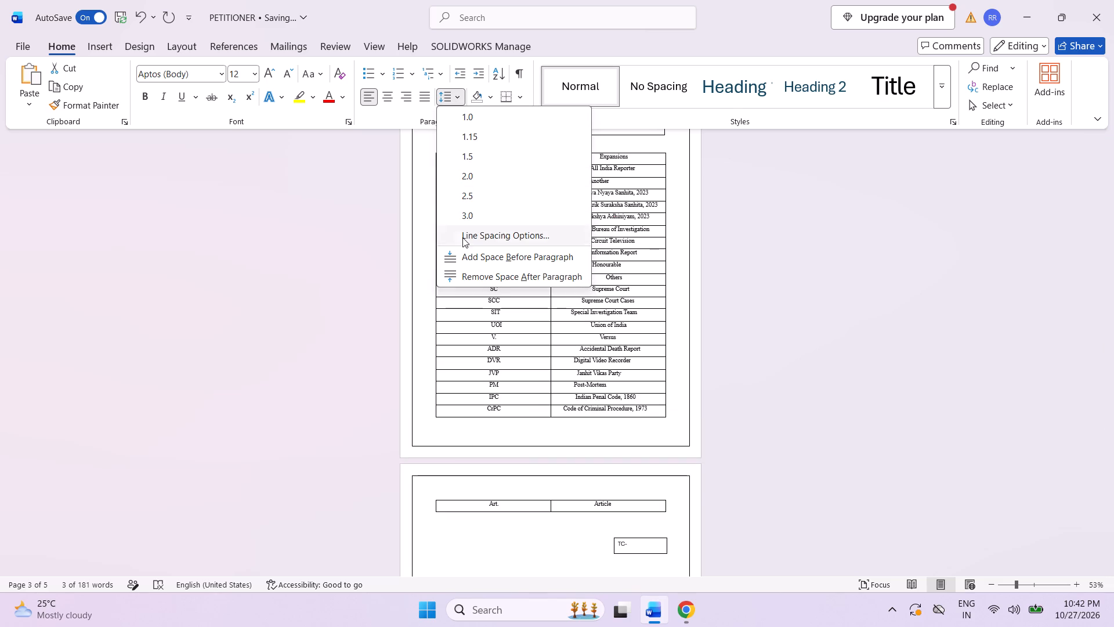
{"action": "left_click", "coordinate": [197, 301]}
{"action": "left_click", "coordinate": [455, 96]}
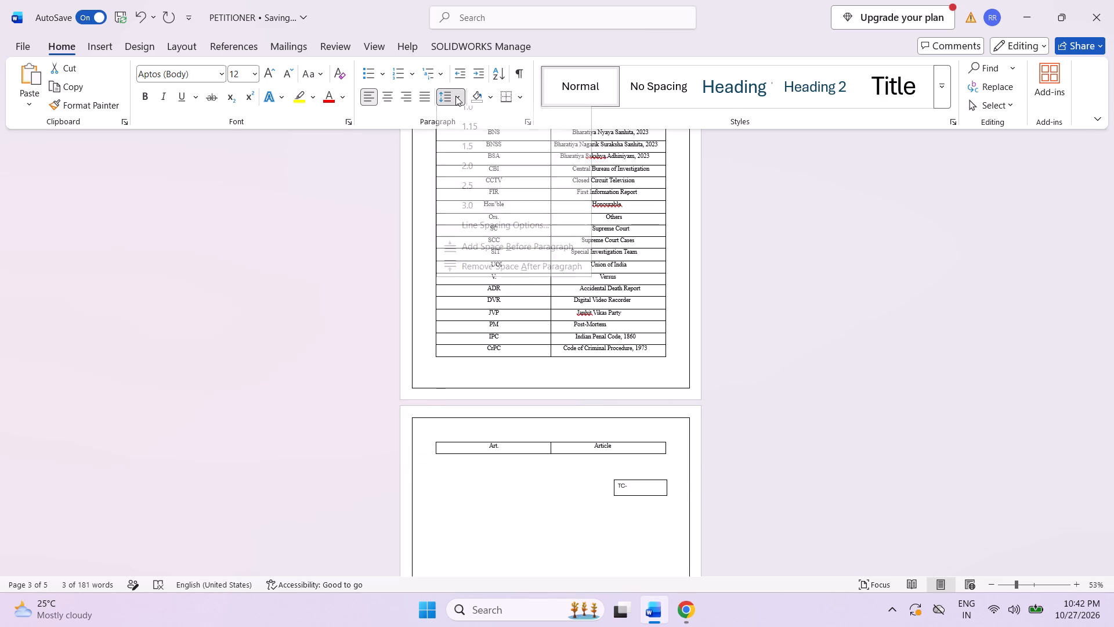
{"action": "left_click", "coordinate": [483, 156]}
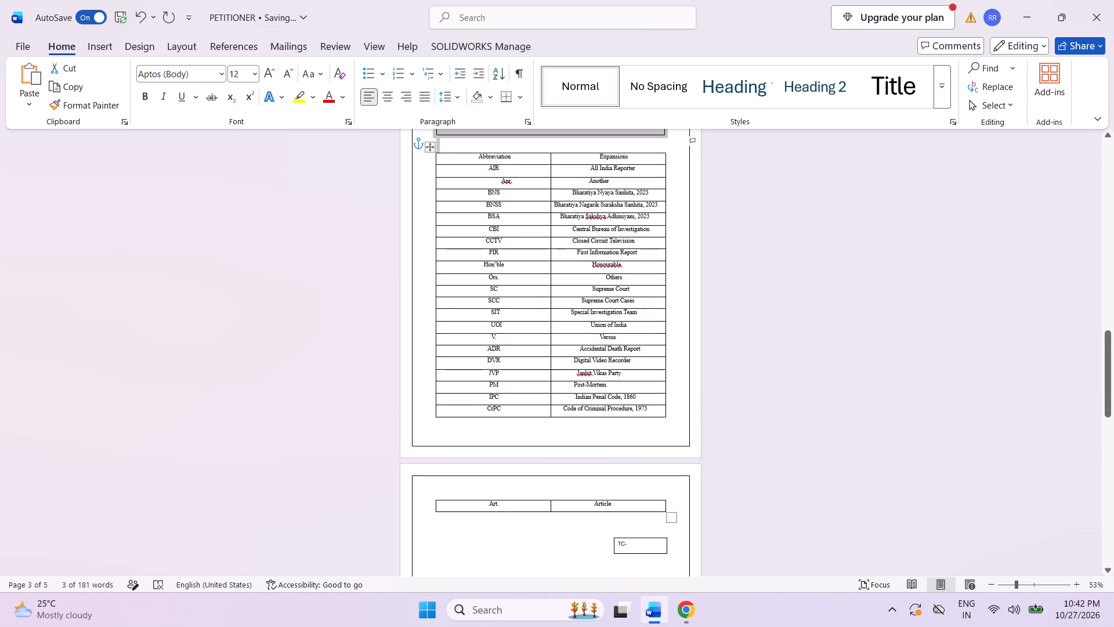
Remove one empty line above the LIST OF ABBREVIATIONS heading to bring the table's Art. row back onto the third page.
{"action": "scroll", "coordinate": [252, 253], "scroll_direction": "down", "scroll_amount": 5}
{"action": "scroll", "coordinate": [252, 253], "scroll_direction": "up", "scroll_amount": 8}
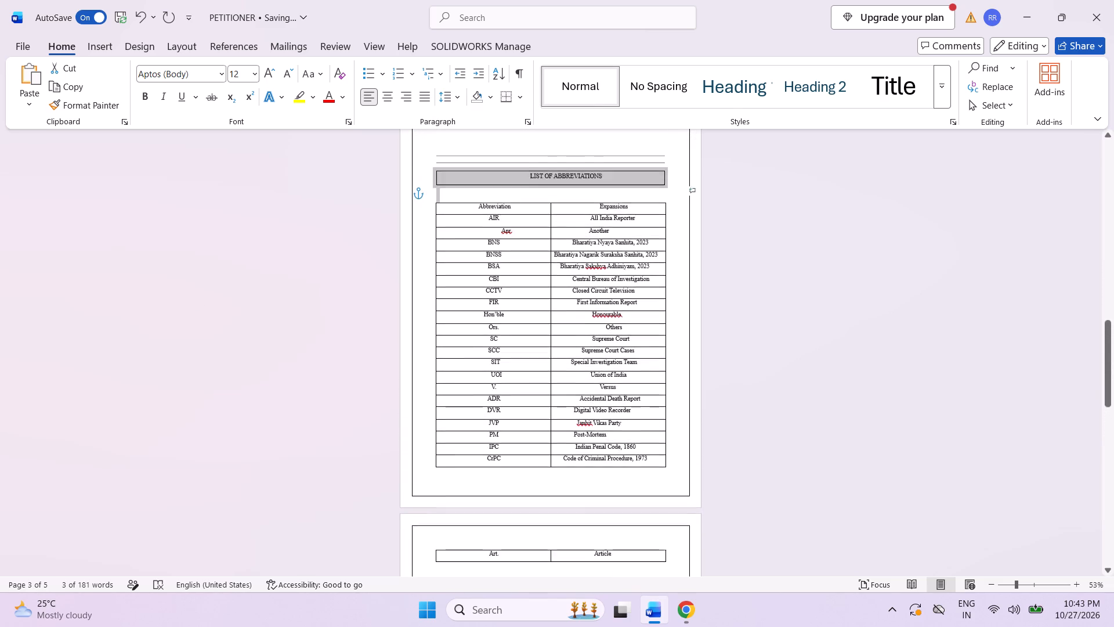
{"action": "scroll", "coordinate": [254, 235], "scroll_direction": "down", "scroll_amount": 7}
{"action": "scroll", "coordinate": [254, 235], "scroll_direction": "down", "scroll_amount": 14}
{"action": "scroll", "coordinate": [252, 231], "scroll_direction": "up", "scroll_amount": 12}
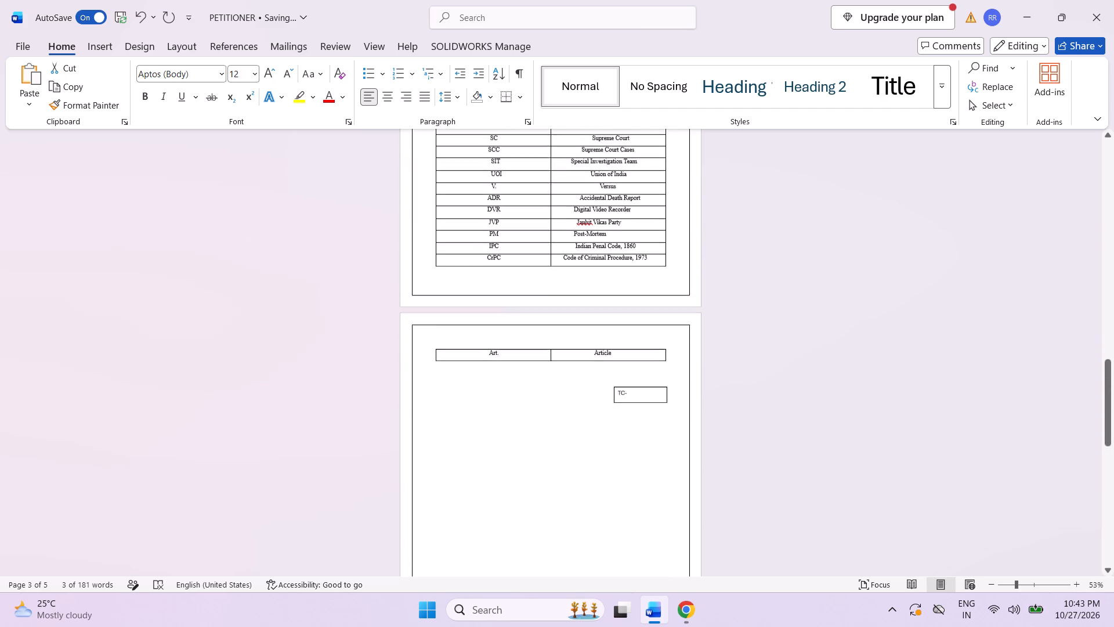
{"action": "scroll", "coordinate": [252, 231], "scroll_direction": "up", "scroll_amount": 13}
{"action": "scroll", "coordinate": [252, 231], "scroll_direction": "down", "scroll_amount": 2}
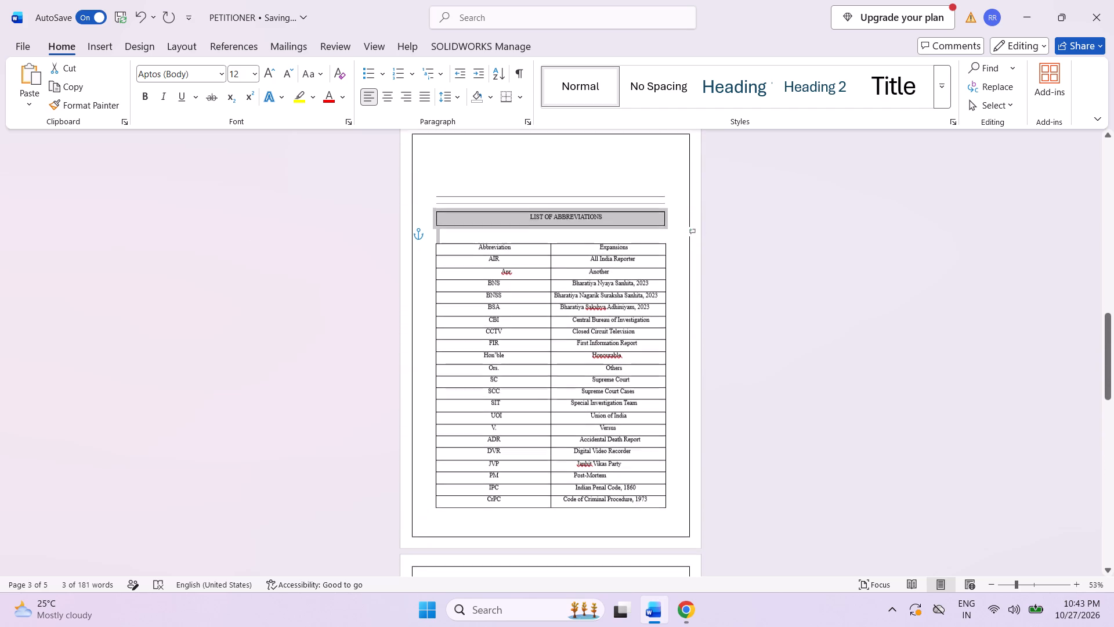
{"action": "left_click", "coordinate": [439, 178]}
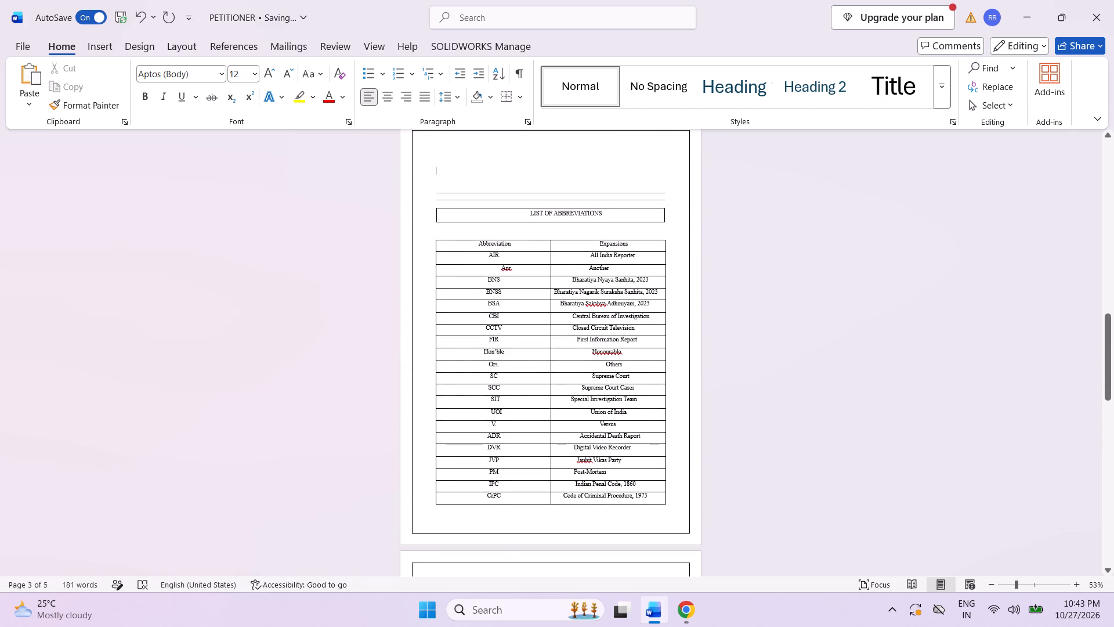
{"action": "key", "text": "BackSpace"}
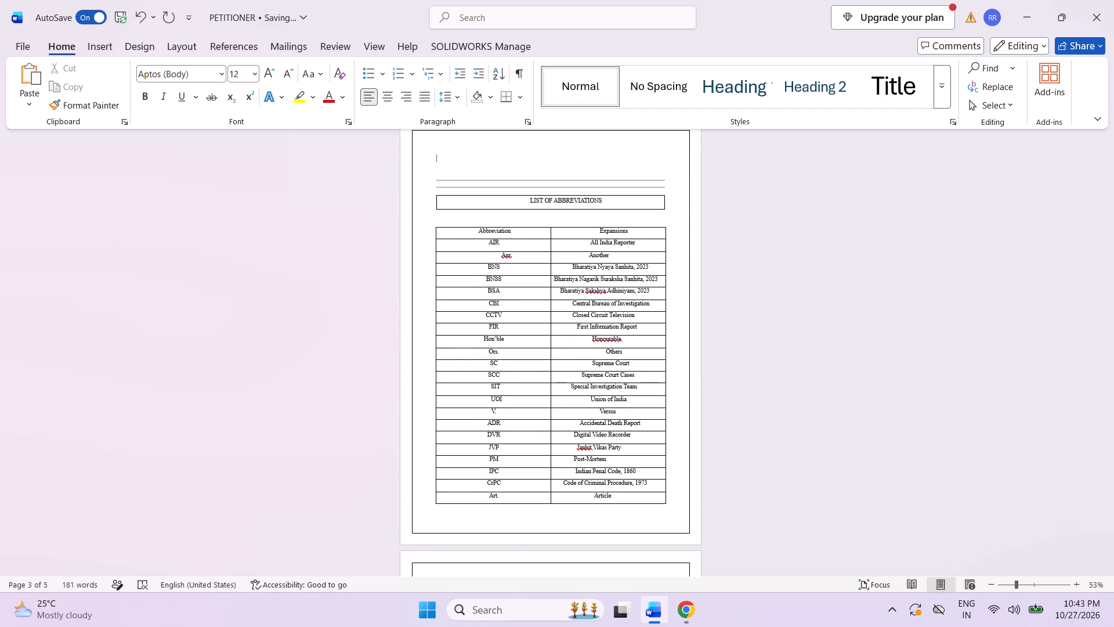
{"action": "key", "text": "BackSpace"}
{"action": "key", "text": "Return"}
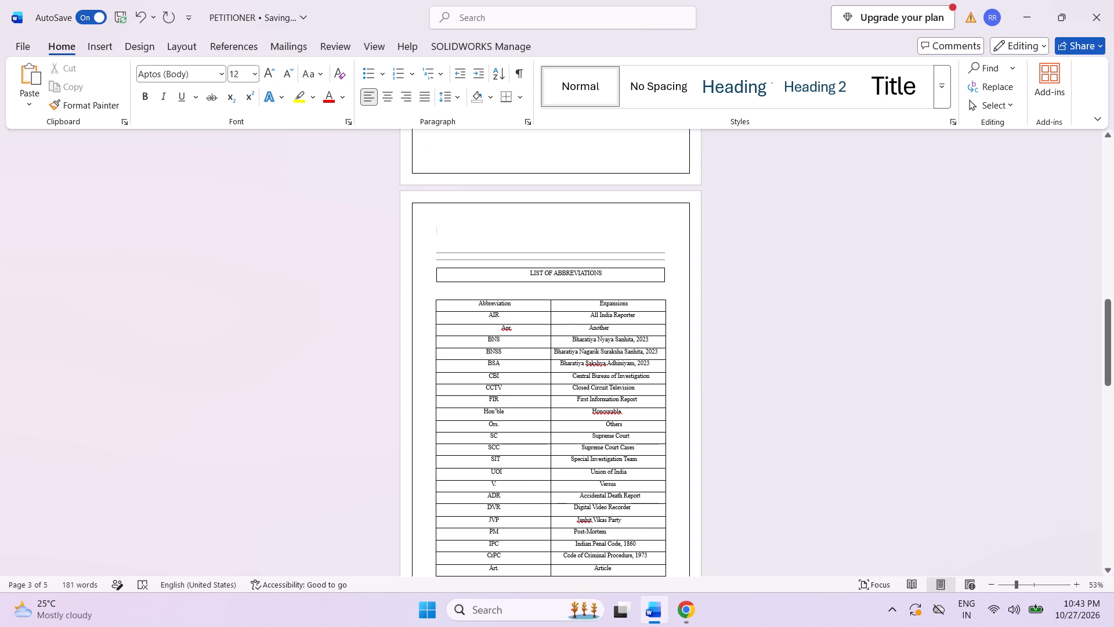
Remove another empty line directly above the double rule over the LIST OF ABBREVIATIONS heading.
{"action": "left_click", "coordinate": [446, 247]}
{"action": "left_click", "coordinate": [446, 247]}
{"action": "left_click", "coordinate": [447, 248]}
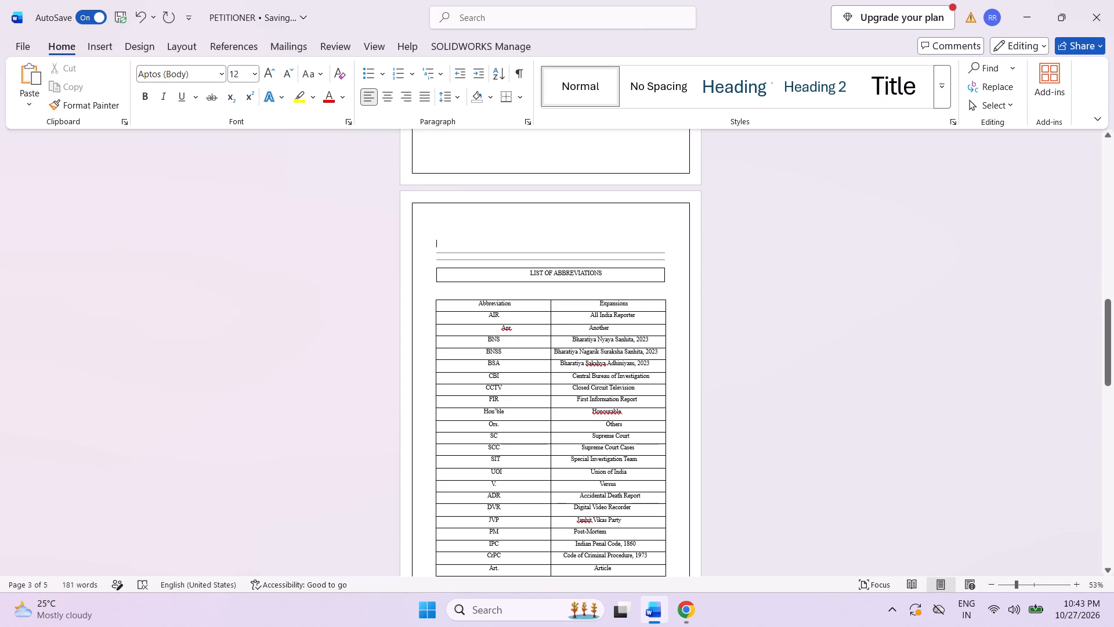
{"action": "left_click", "coordinate": [438, 255]}
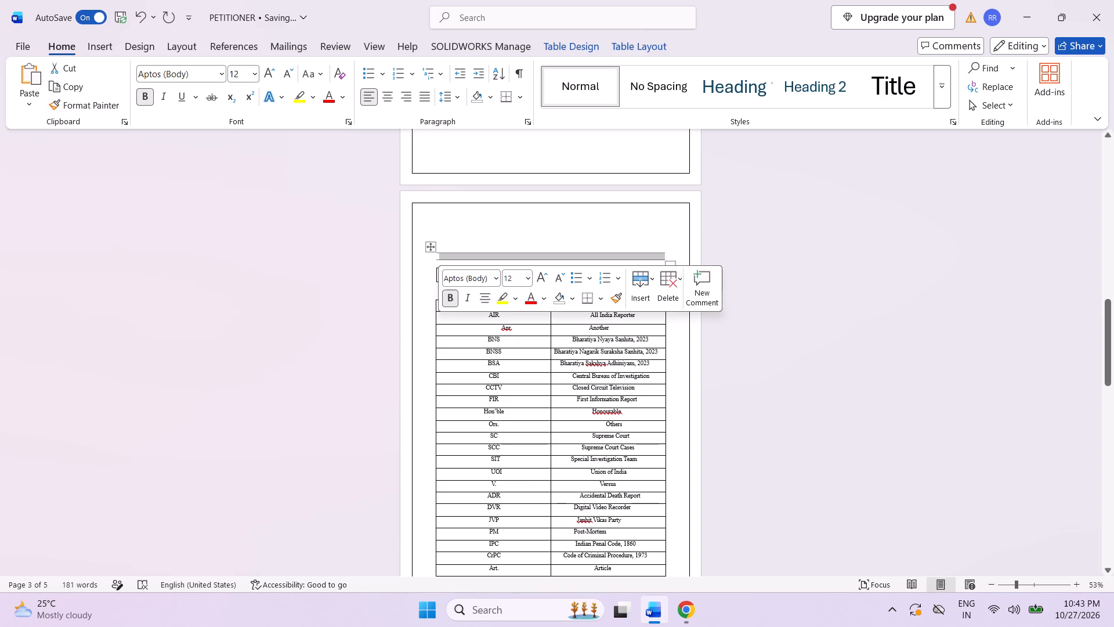
{"action": "left_click", "coordinate": [449, 242]}
{"action": "left_click", "coordinate": [444, 248]}
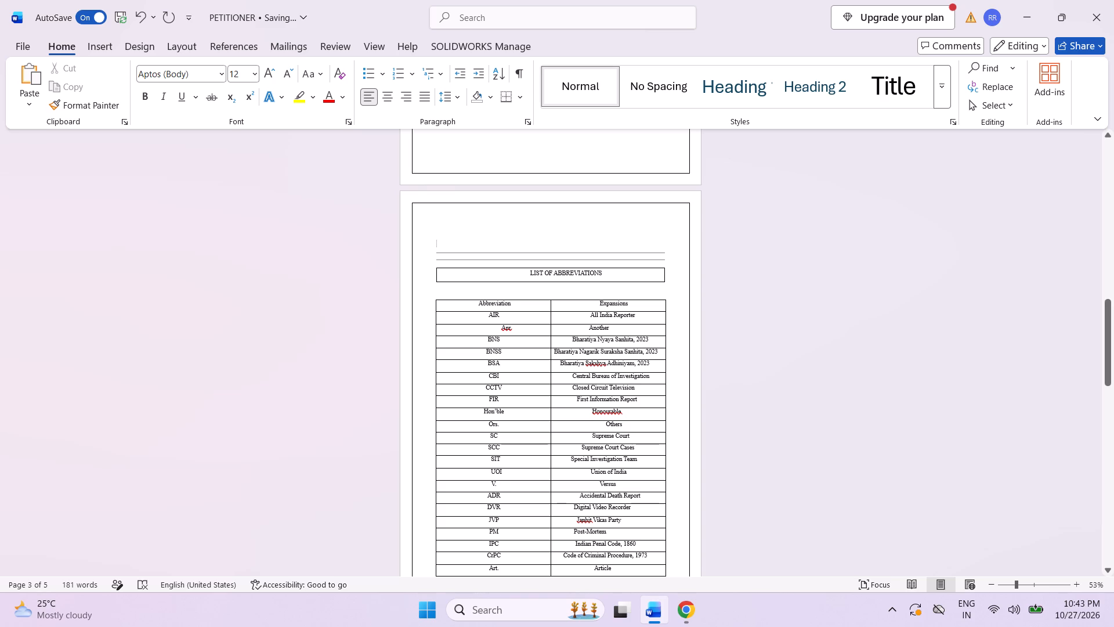
{"action": "key", "text": "BackSpace"}
{"action": "key", "text": "BackSpace"}
{"action": "key", "text": "Return"}
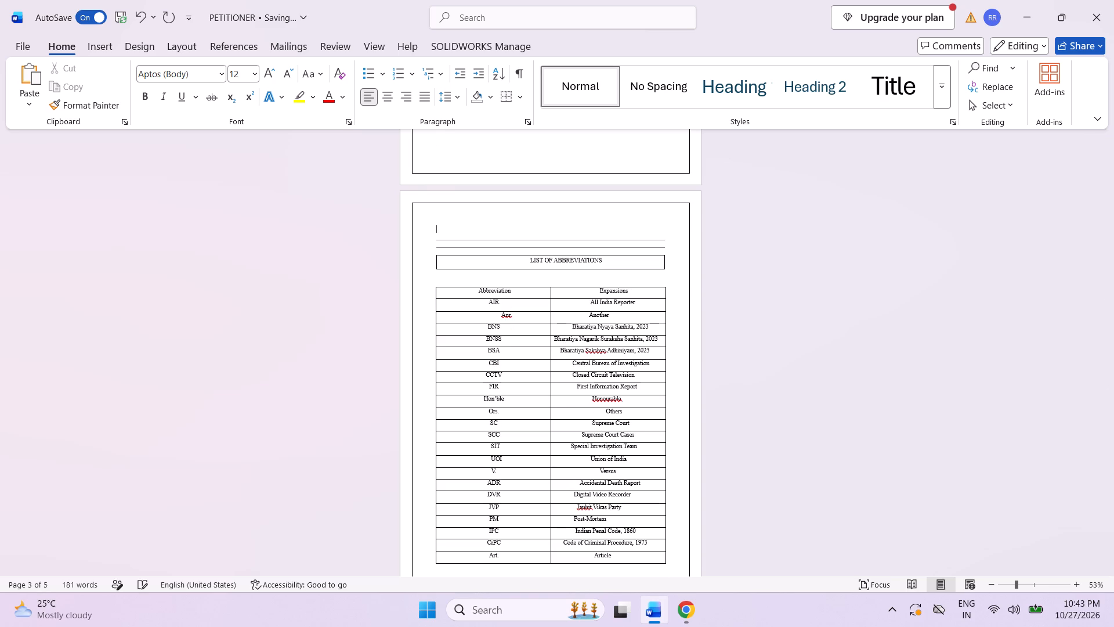
Go to the blank fourth page with the TC- box, following the abbreviations table.
{"action": "scroll", "coordinate": [551, 347], "scroll_direction": "down", "scroll_amount": 6}
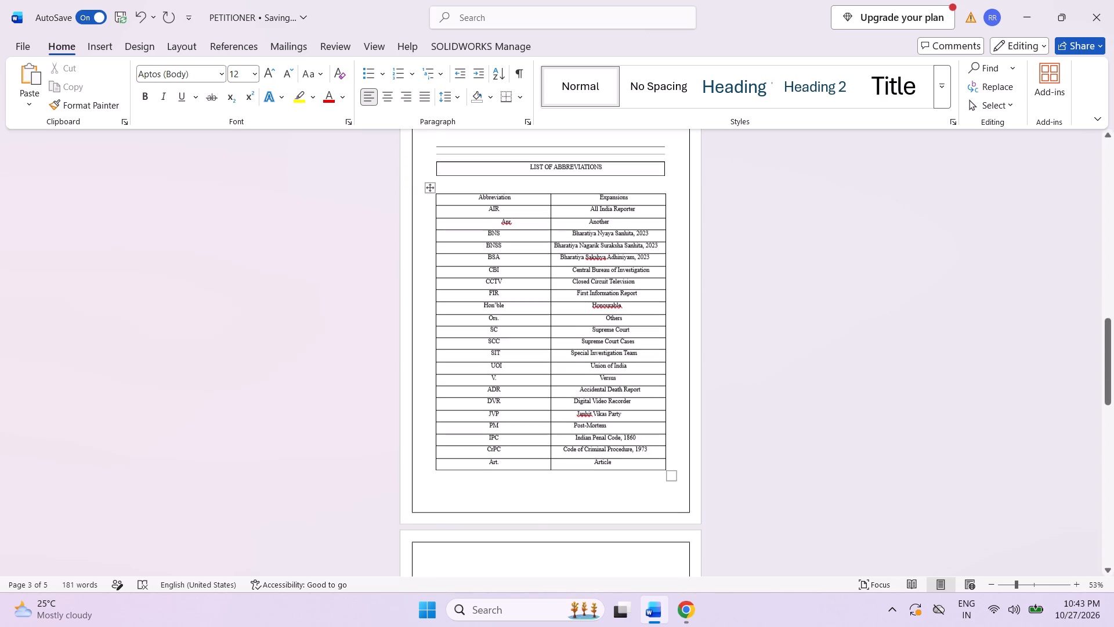
{"action": "scroll", "coordinate": [549, 341], "scroll_direction": "down", "scroll_amount": 9}
{"action": "scroll", "coordinate": [561, 395], "scroll_direction": "down", "scroll_amount": 10}
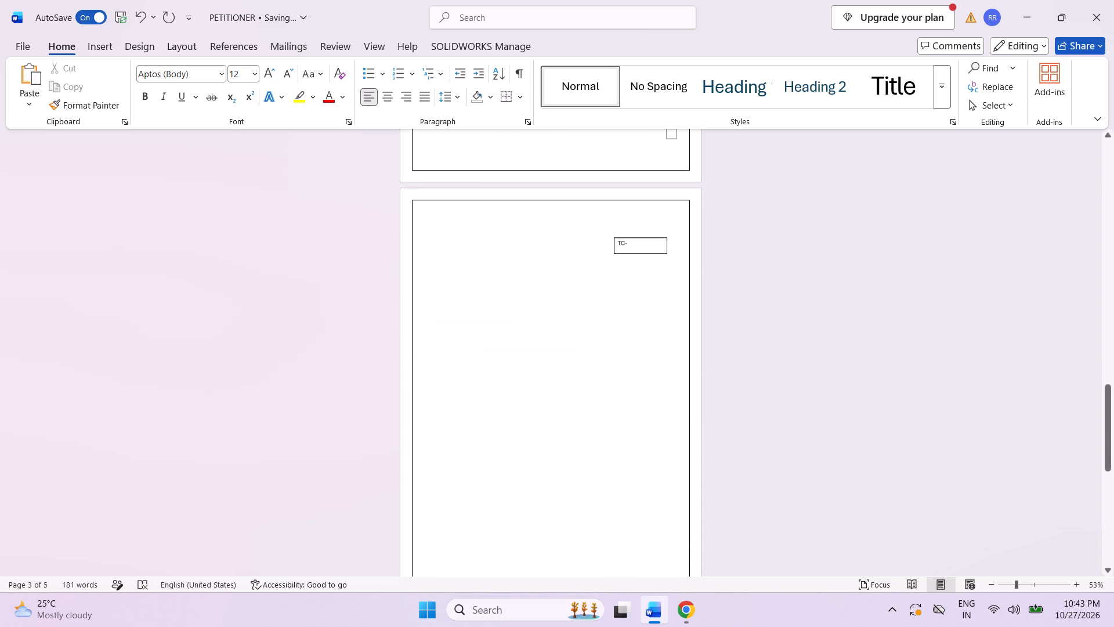
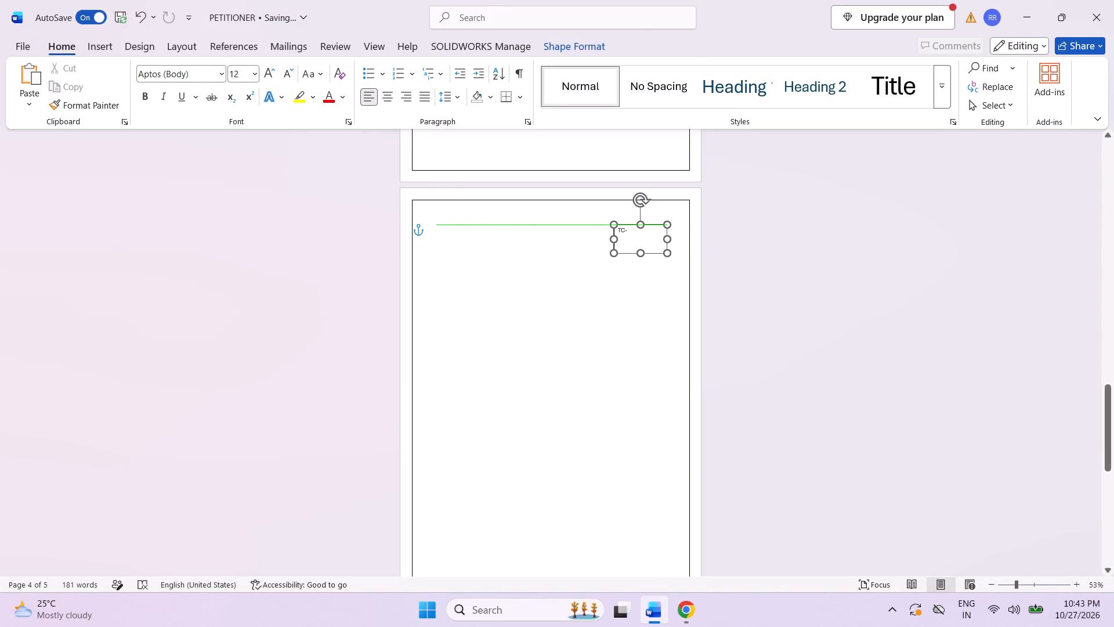
Reduce the height of the TC- box on the fourth page so it closely fits its single line of text.
{"action": "left_click_drag", "start_coordinate": [643, 220], "coordinate": [675, 214]}
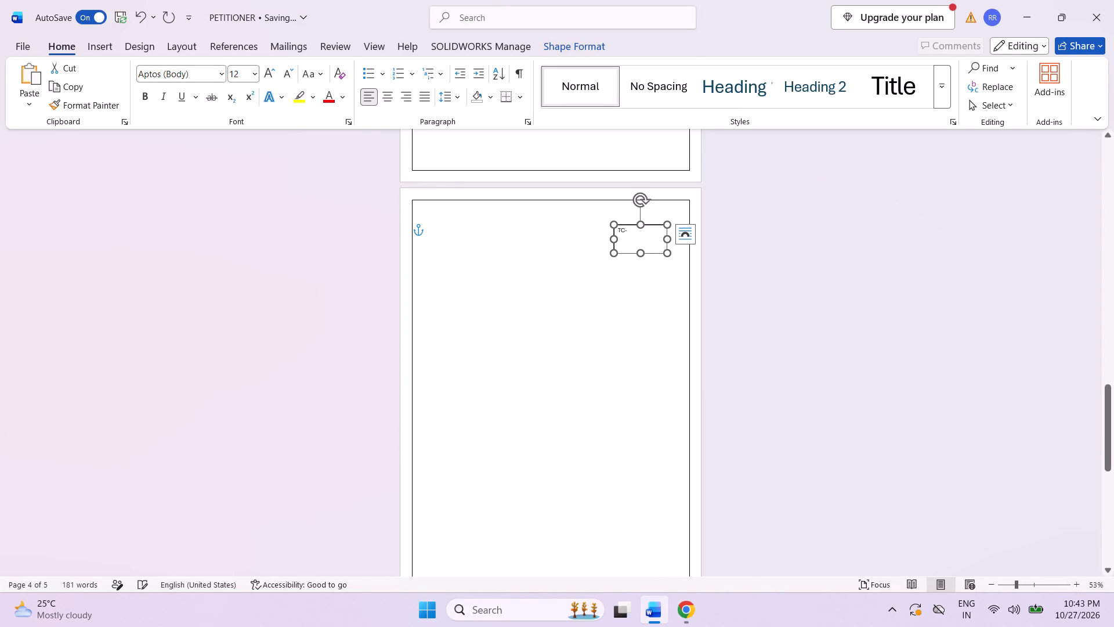
{"action": "left_click_drag", "start_coordinate": [637, 252], "coordinate": [642, 237]}
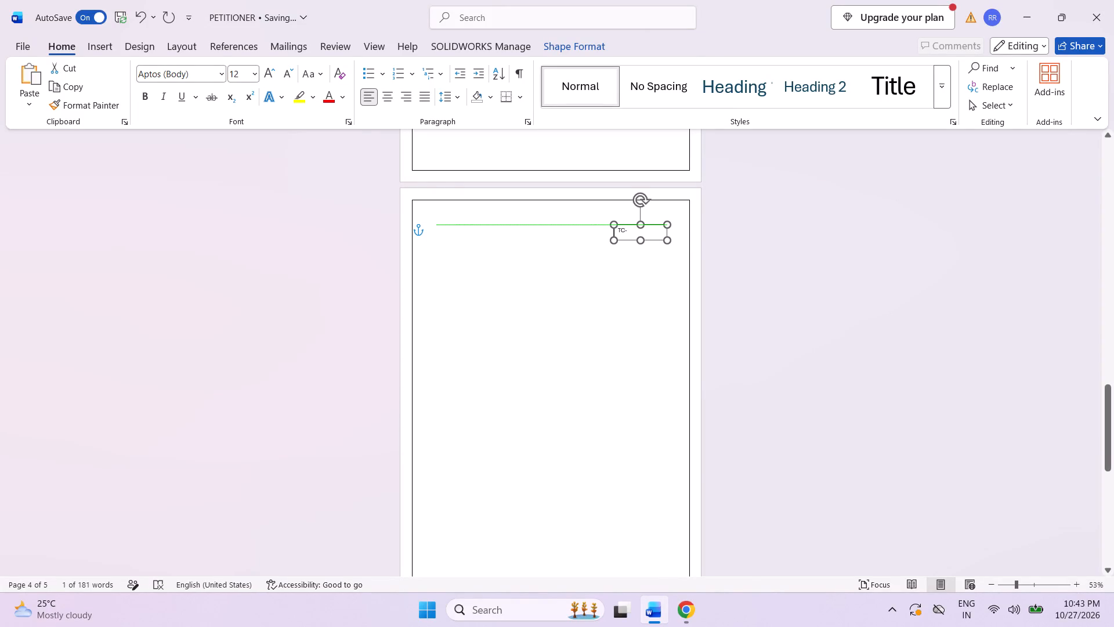
{"action": "left_click_drag", "start_coordinate": [642, 237], "coordinate": [643, 237]}
Set the font size of the TC- text inside its box to 12.
{"action": "left_click_drag", "start_coordinate": [634, 232], "coordinate": [609, 233]}
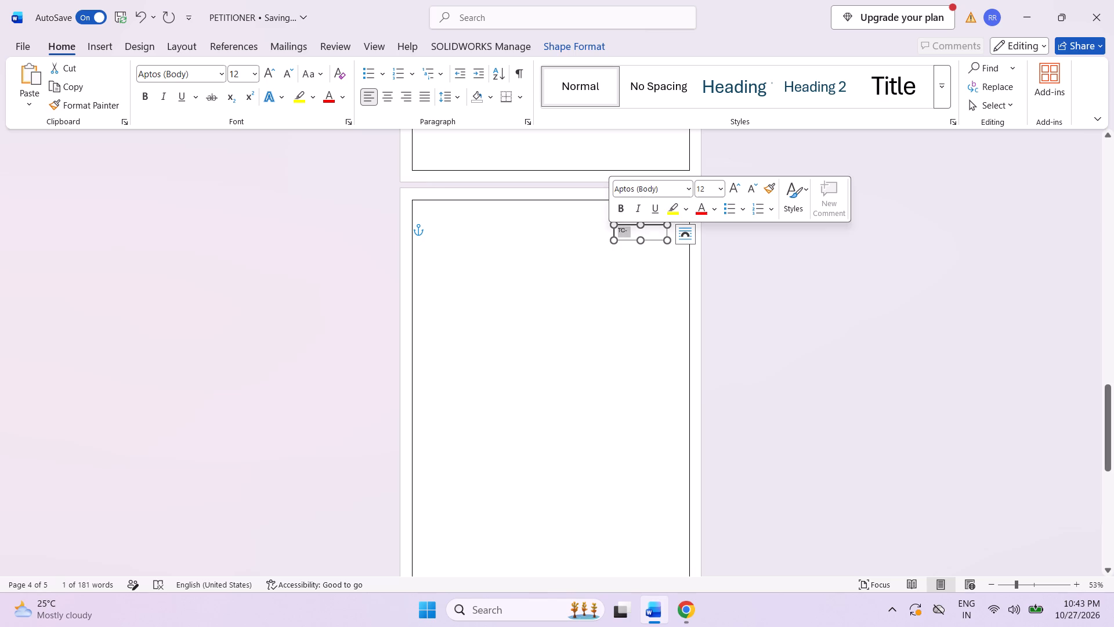
{"action": "left_click", "coordinate": [717, 193]}
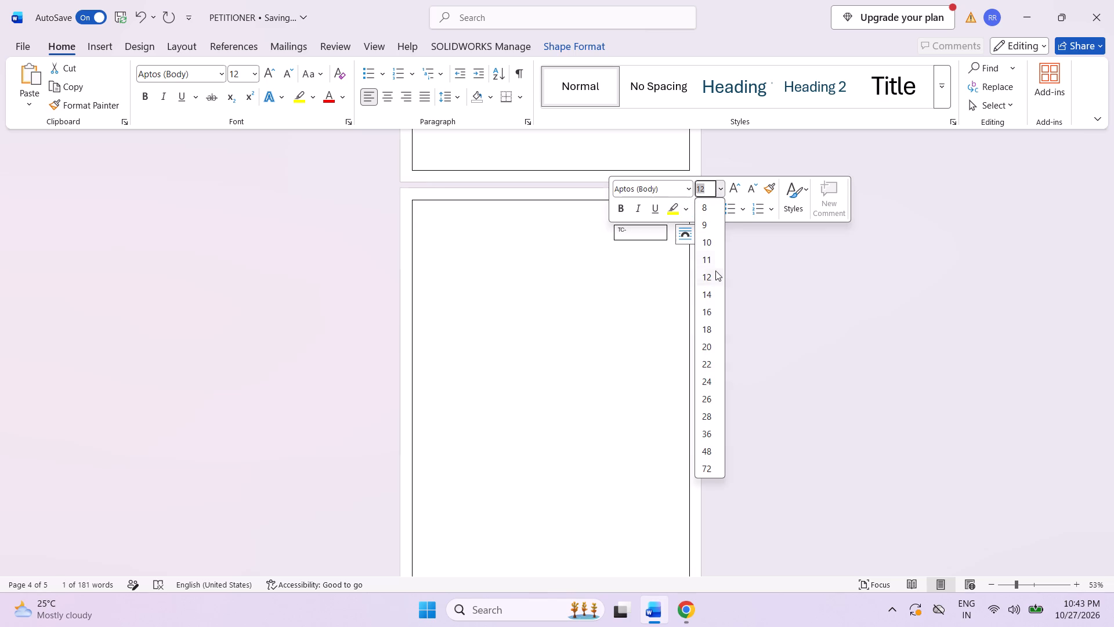
{"action": "left_click", "coordinate": [713, 276]}
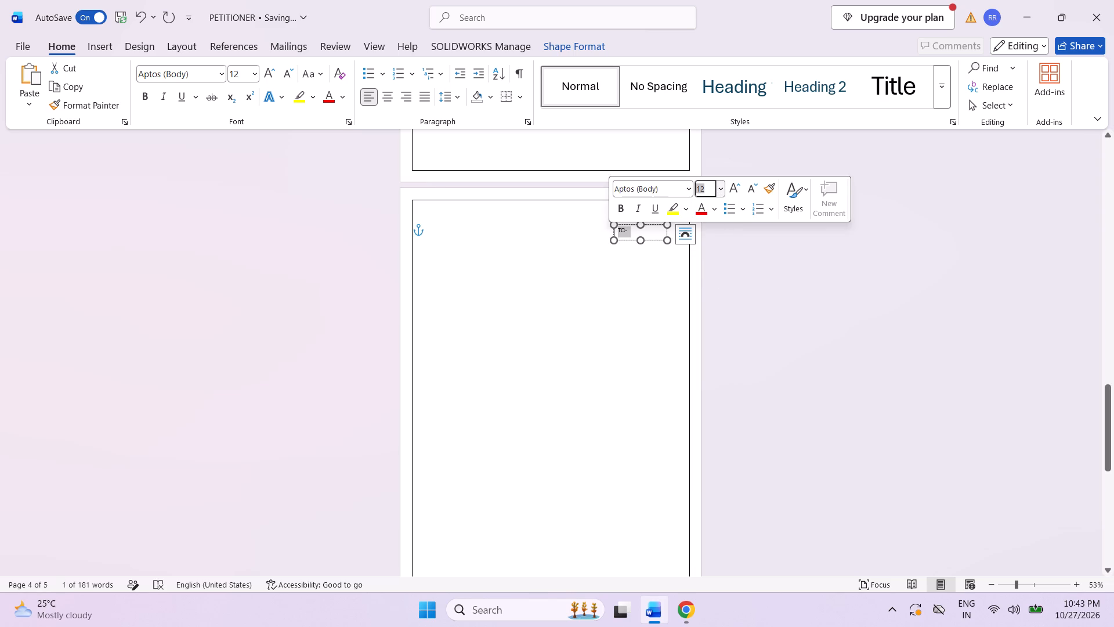
{"action": "left_click", "coordinate": [549, 322]}
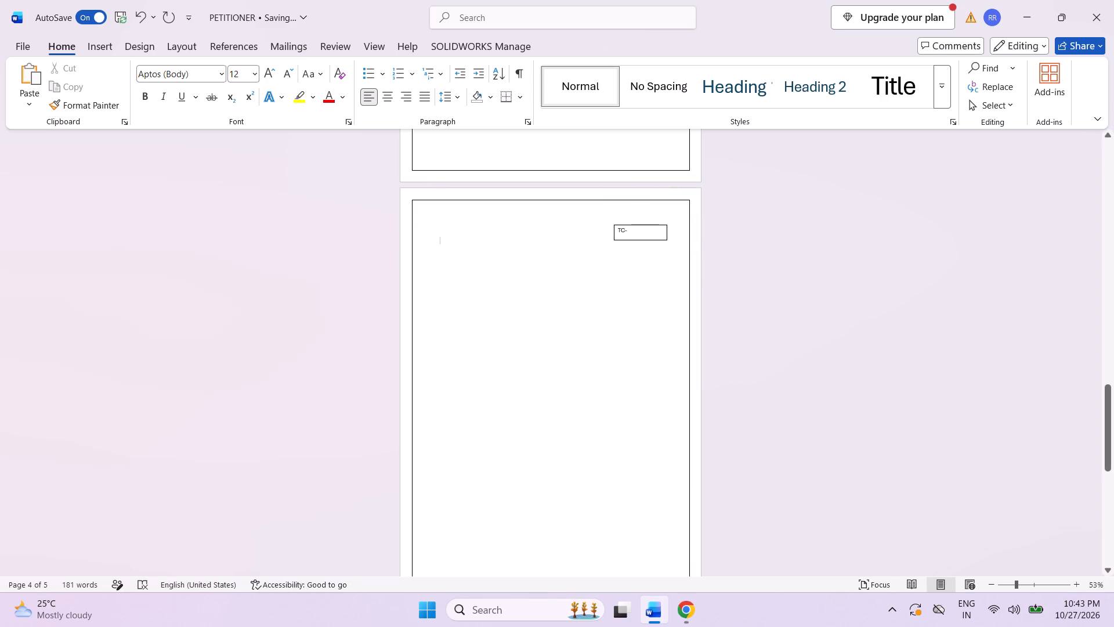
Insert a simple preset text box with the cursor on the empty line of the fourth page.
{"action": "left_click", "coordinate": [442, 254]}
{"action": "double_click", "coordinate": [445, 260]}
{"action": "double_click", "coordinate": [442, 263]}
{"action": "left_click", "coordinate": [464, 247]}
{"action": "double_click", "coordinate": [472, 265]}
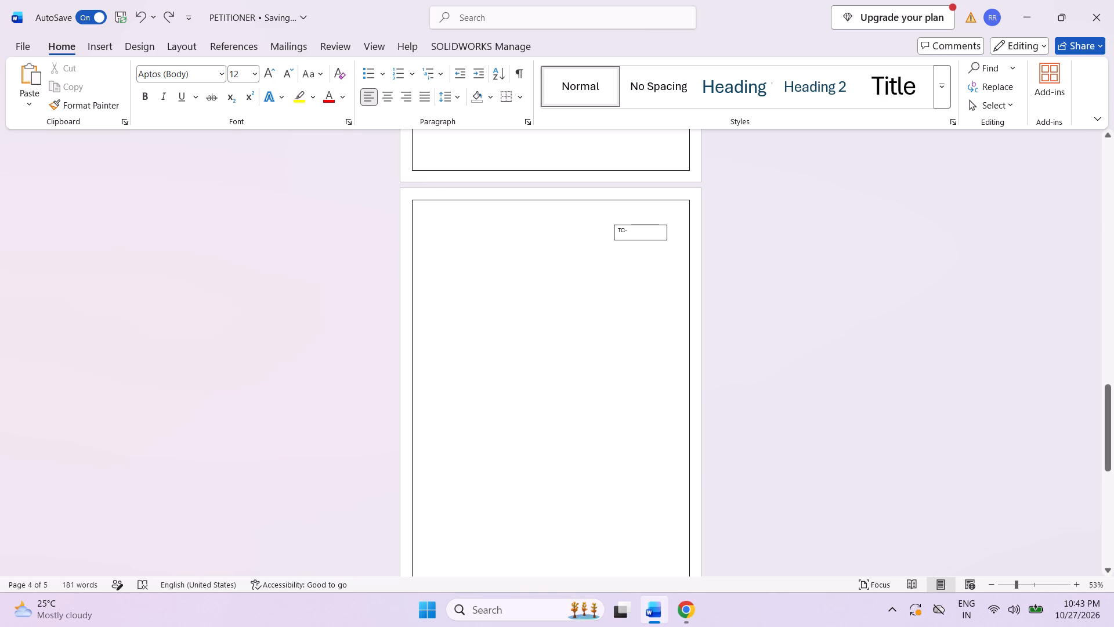
{"action": "left_click", "coordinate": [454, 269]}
{"action": "right_click", "coordinate": [498, 246]}
{"action": "left_click", "coordinate": [469, 292]}
{"action": "left_click", "coordinate": [462, 257]}
{"action": "double_click", "coordinate": [446, 253]}
{"action": "left_click", "coordinate": [93, 46]}
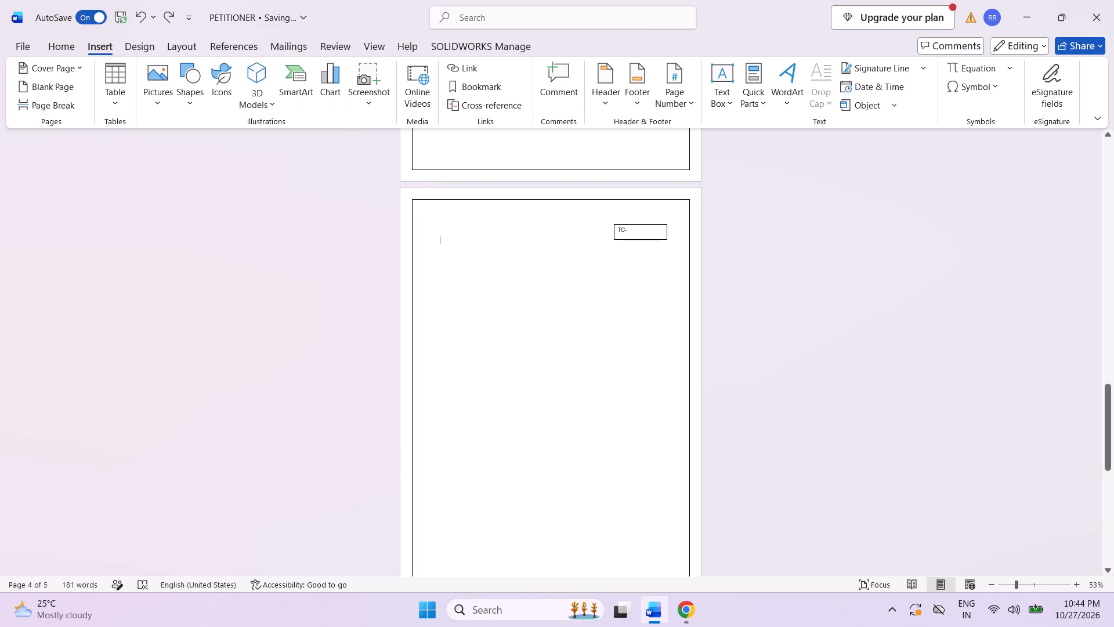
{"action": "left_click", "coordinate": [714, 84]}
{"action": "left_click", "coordinate": [742, 156]}
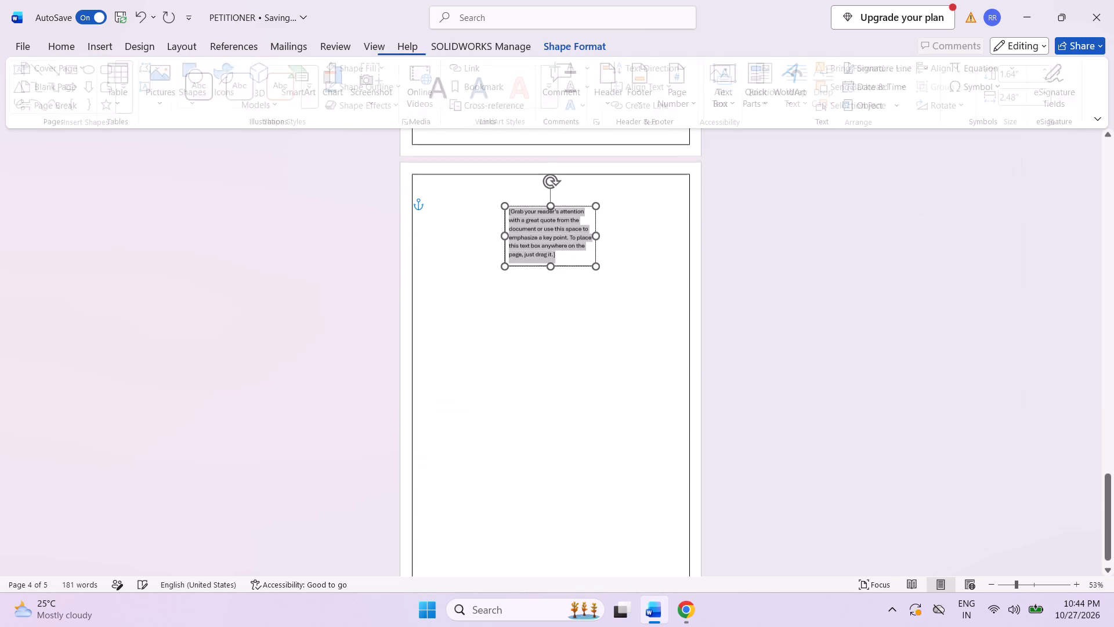
Move the placeholder quote text out of the new text box into the body of the fifth page.
{"action": "scroll", "coordinate": [515, 260], "scroll_direction": "up", "scroll_amount": 12}
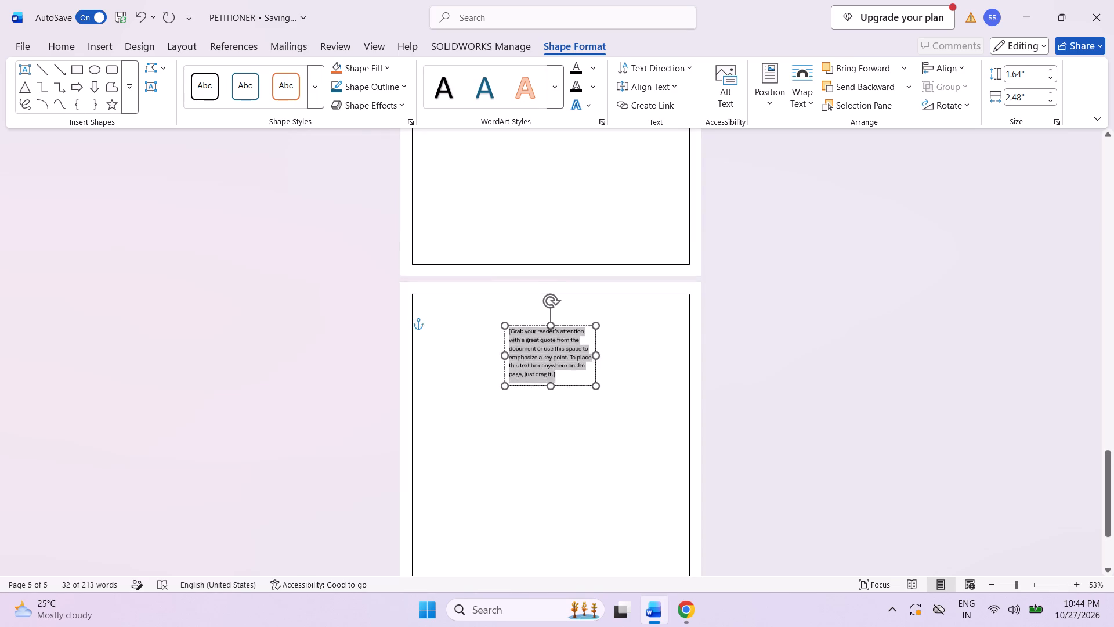
{"action": "scroll", "coordinate": [465, 234], "scroll_direction": "up", "scroll_amount": 16}
{"action": "double_click", "coordinate": [487, 278]}
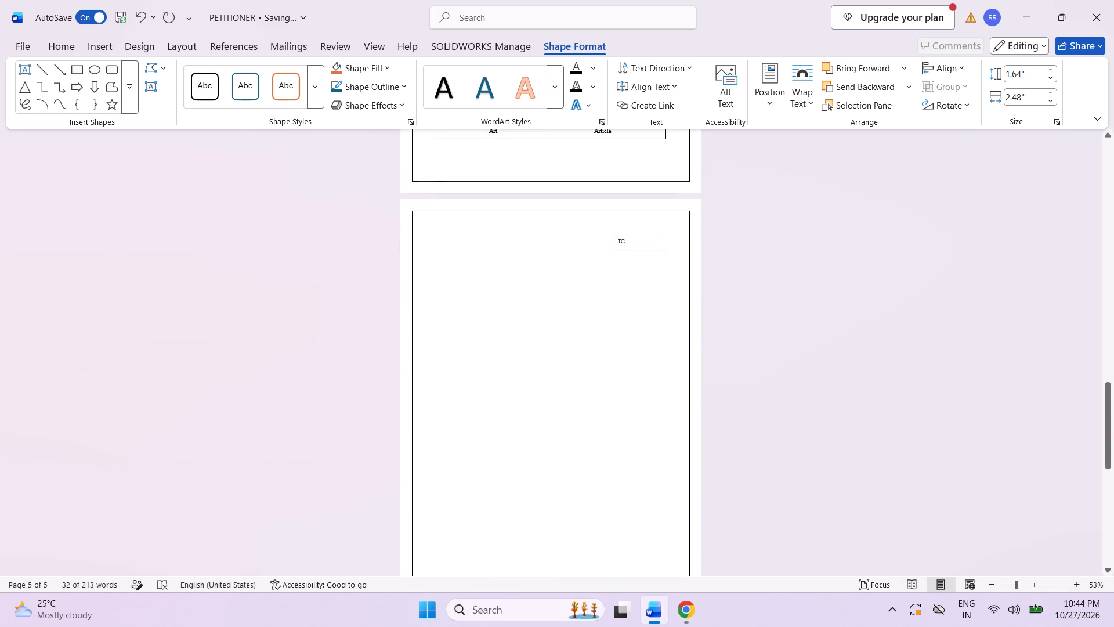
{"action": "scroll", "coordinate": [484, 272], "scroll_direction": "down", "scroll_amount": 7}
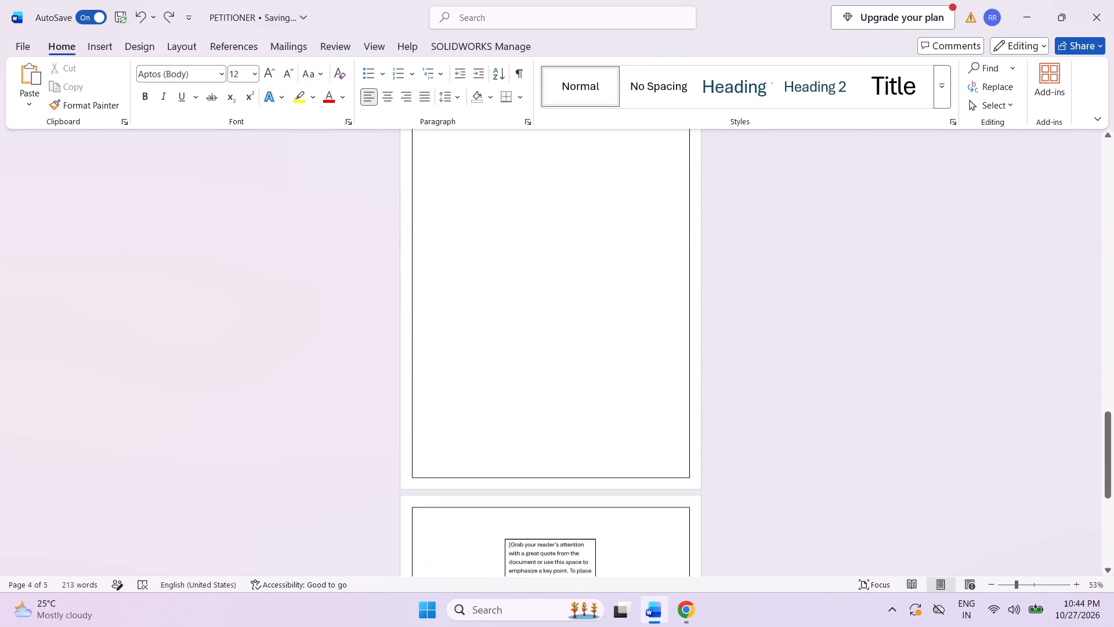
{"action": "scroll", "coordinate": [477, 280], "scroll_direction": "down", "scroll_amount": 9}
{"action": "left_click", "coordinate": [542, 420]}
{"action": "left_click_drag", "start_coordinate": [542, 420], "coordinate": [529, 367]}
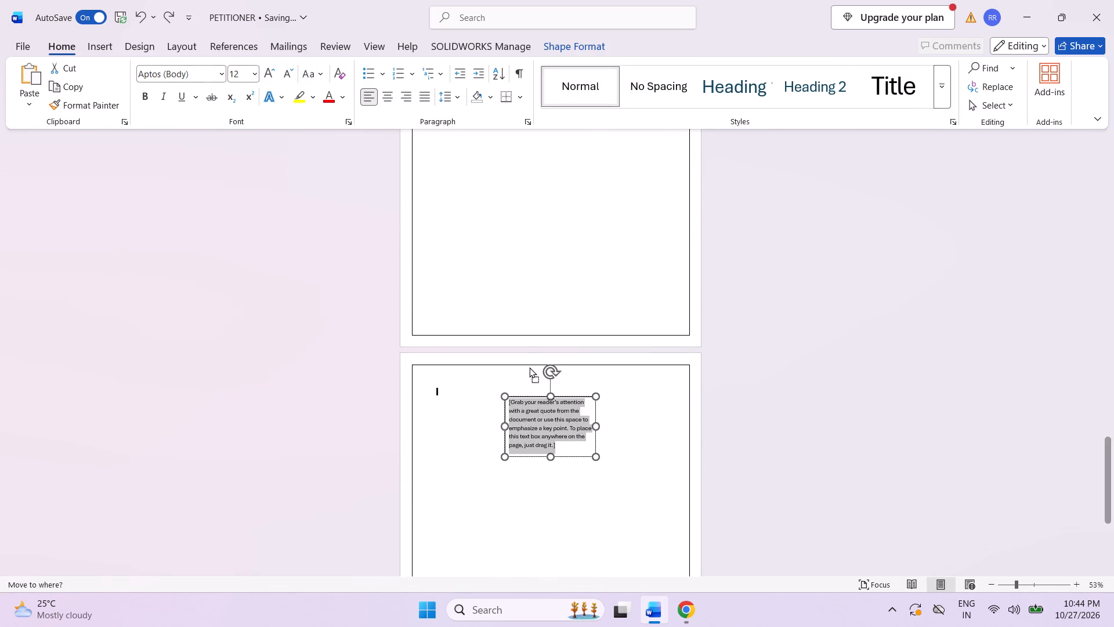
{"action": "left_click_drag", "start_coordinate": [529, 367], "coordinate": [527, 352]}
{"action": "left_click", "coordinate": [587, 487]}
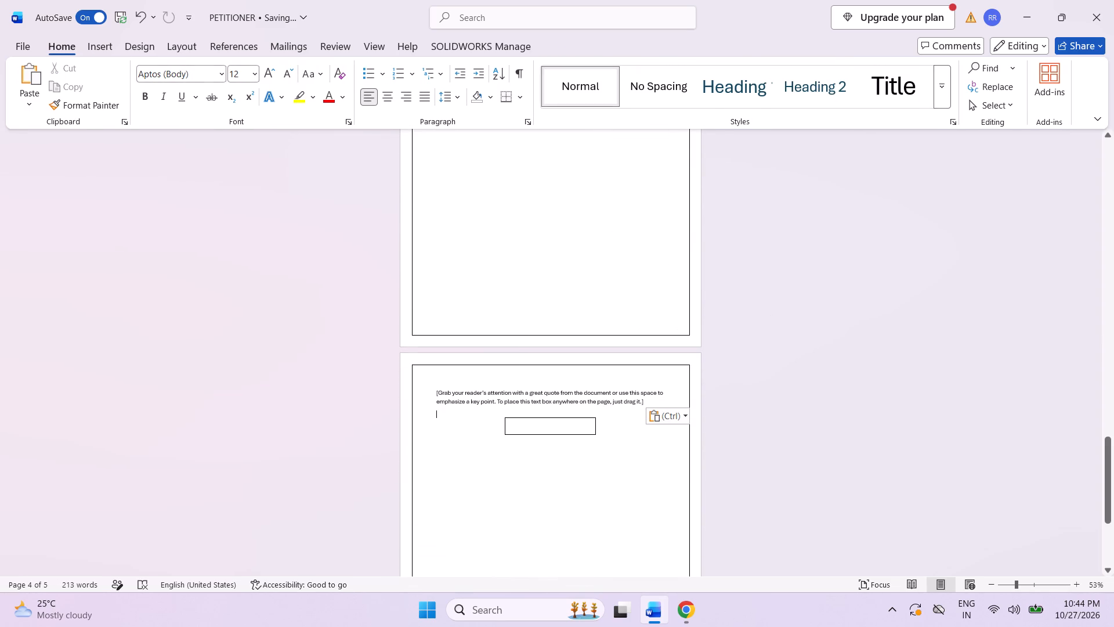
Move the emptied text box from the fifth page up onto the lower middle of the fourth page.
{"action": "left_click", "coordinate": [588, 426]}
{"action": "left_click_drag", "start_coordinate": [555, 417], "coordinate": [529, 305]}
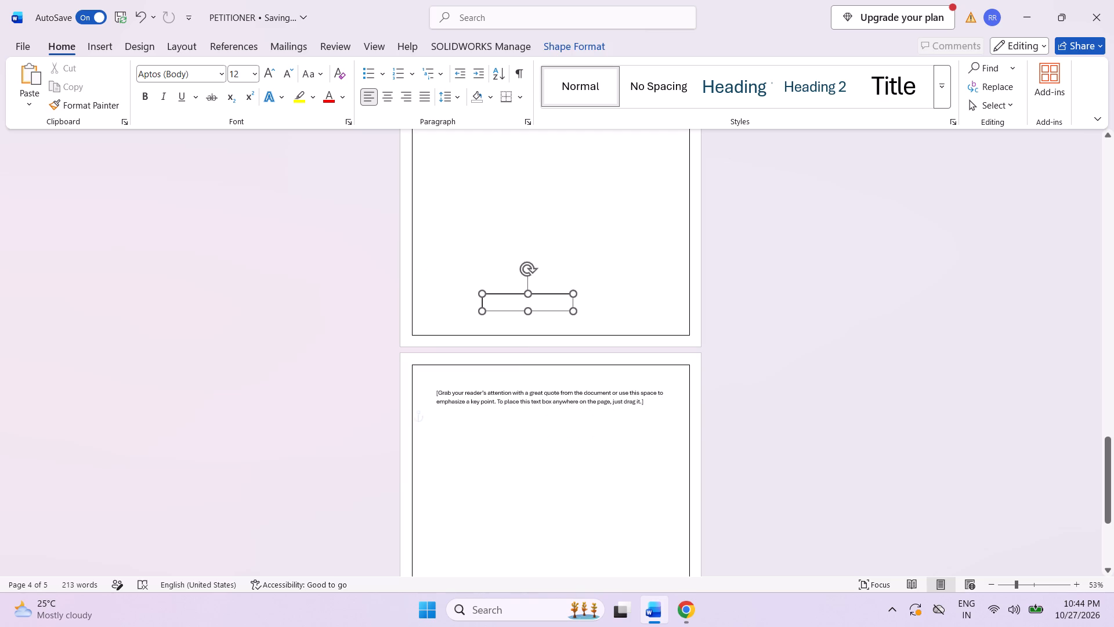
{"action": "left_click_drag", "start_coordinate": [529, 305], "coordinate": [542, 183]}
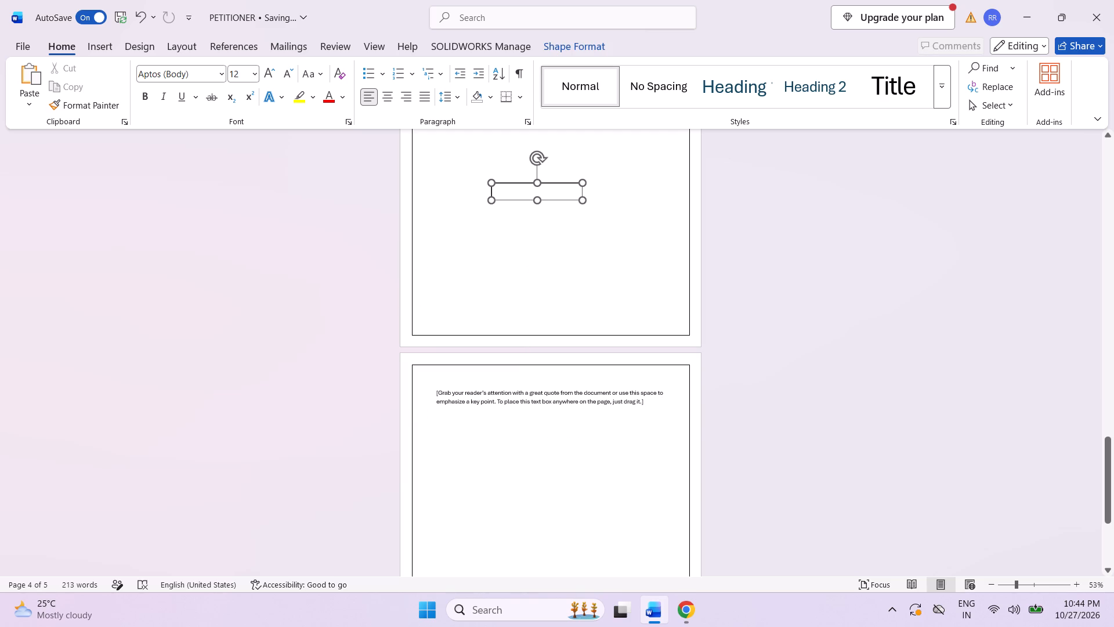
{"action": "left_click_drag", "start_coordinate": [542, 183], "coordinate": [568, 226]}
{"action": "scroll", "coordinate": [550, 217], "scroll_direction": "up", "scroll_amount": 11}
Delete the placeholder quote text from the top of the fifth page.
{"action": "left_click_drag", "start_coordinate": [431, 392], "coordinate": [566, 409]}
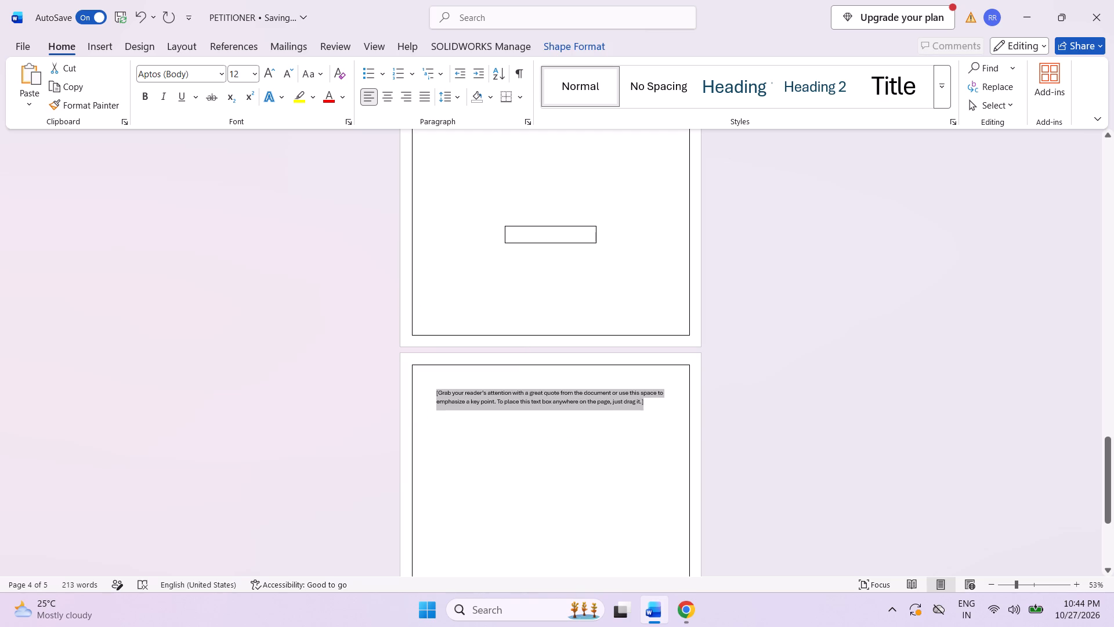
{"action": "left_click_drag", "start_coordinate": [566, 409], "coordinate": [603, 405]}
{"action": "key", "text": "BackSpace"}
Move and resize the empty text box so it is a short box near the fourth page's top, just below the TC- box.
{"action": "scroll", "coordinate": [558, 289], "scroll_direction": "down", "scroll_amount": 1}
{"action": "scroll", "coordinate": [558, 289], "scroll_direction": "up", "scroll_amount": 6}
{"action": "scroll", "coordinate": [550, 279], "scroll_direction": "down", "scroll_amount": 1}
{"action": "scroll", "coordinate": [550, 279], "scroll_direction": "up", "scroll_amount": 3}
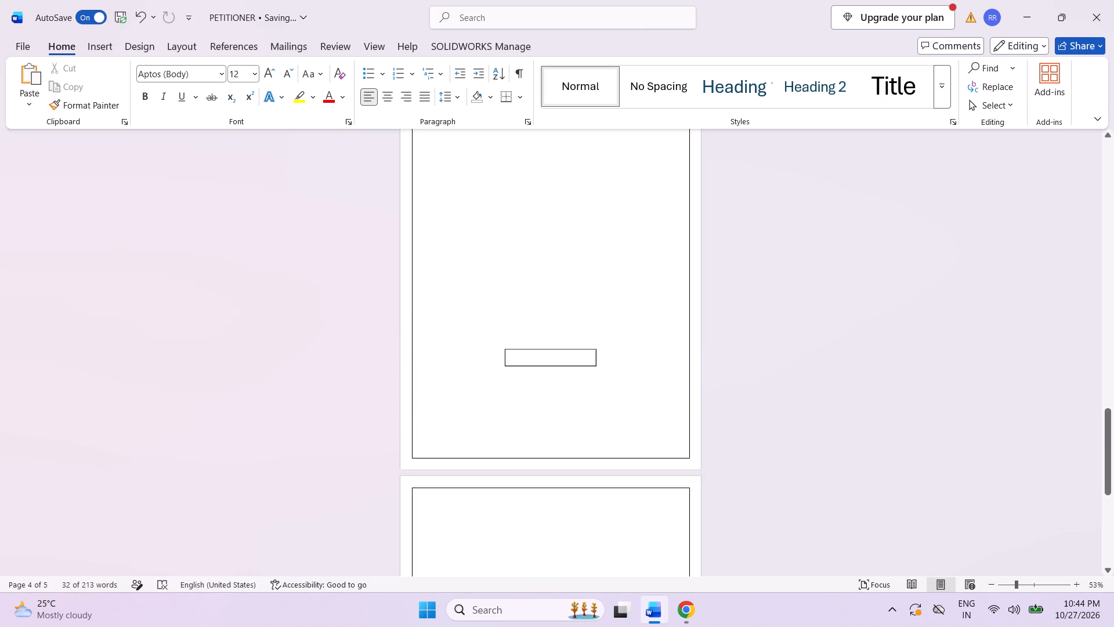
{"action": "scroll", "coordinate": [550, 279], "scroll_direction": "up", "scroll_amount": 8}
{"action": "left_click", "coordinate": [544, 497]}
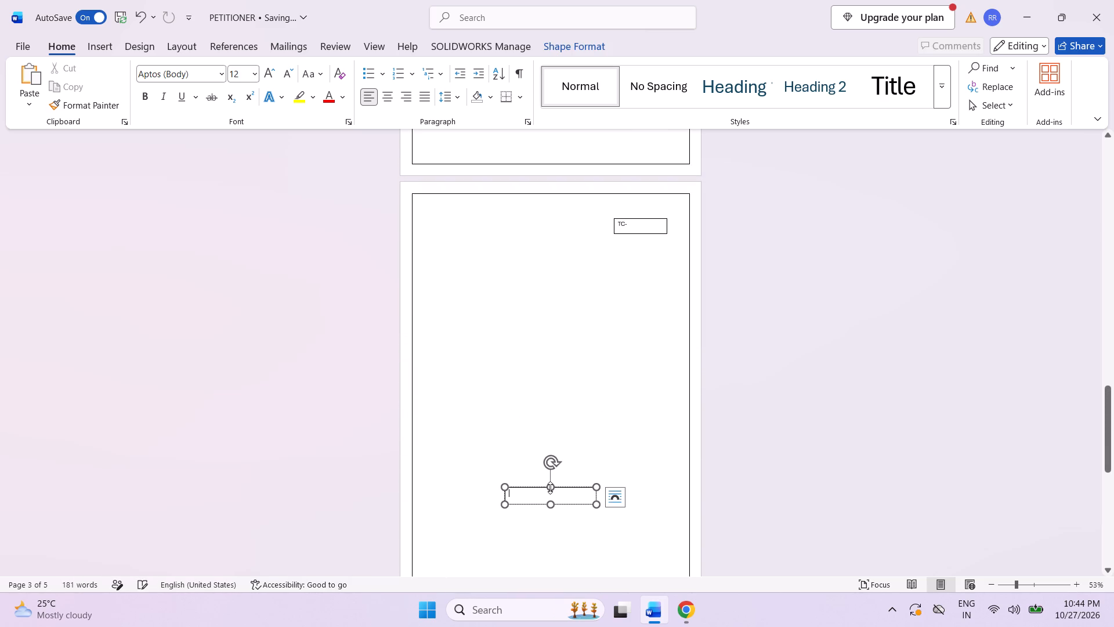
{"action": "left_click_drag", "start_coordinate": [550, 488], "coordinate": [484, 258]}
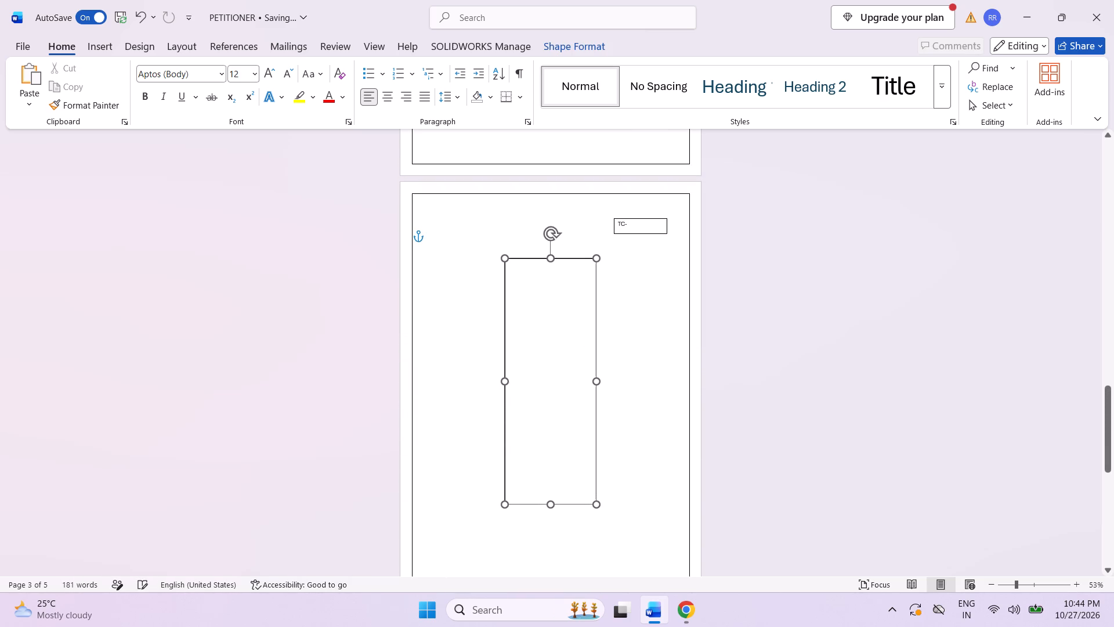
{"action": "left_click_drag", "start_coordinate": [559, 506], "coordinate": [548, 389]}
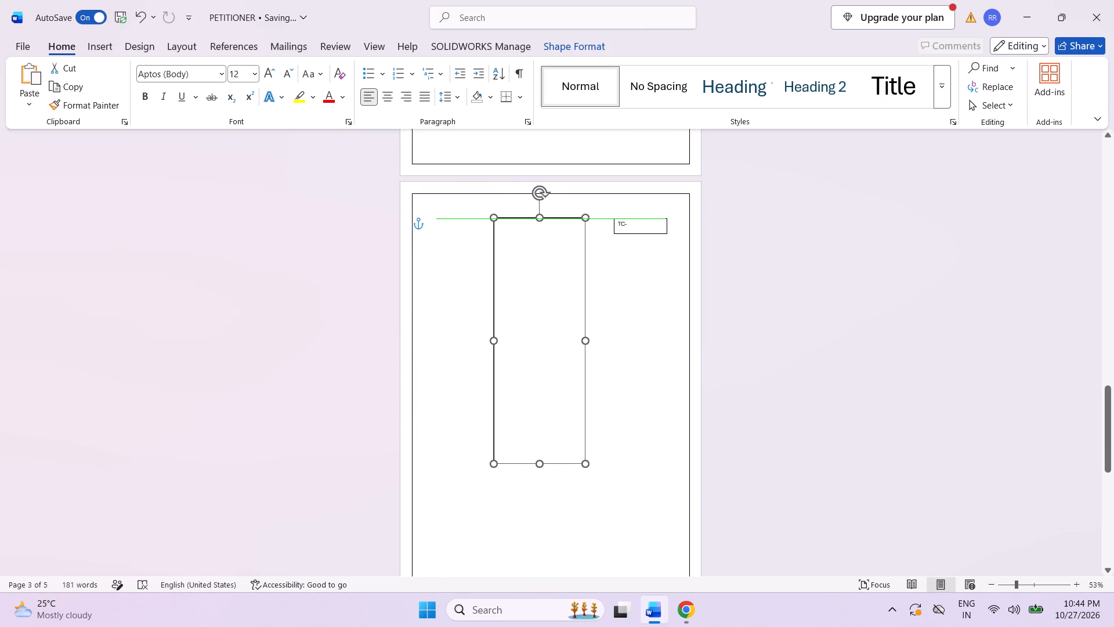
{"action": "left_click_drag", "start_coordinate": [548, 389], "coordinate": [551, 445]}
{"action": "left_click_drag", "start_coordinate": [540, 466], "coordinate": [539, 273]}
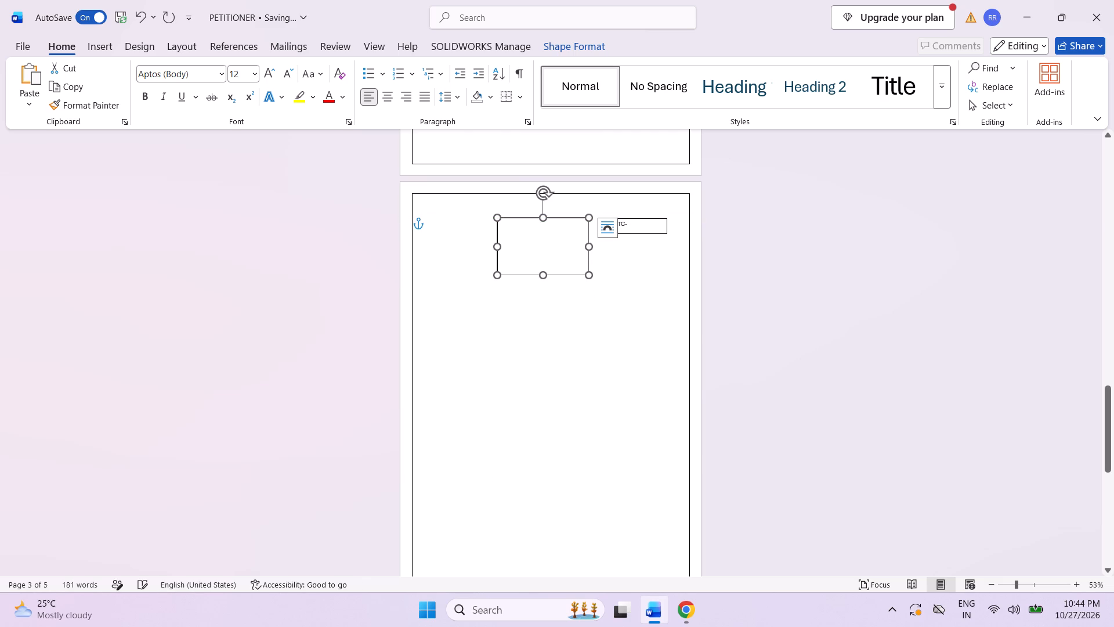
{"action": "left_click_drag", "start_coordinate": [542, 214], "coordinate": [544, 225]}
{"action": "left_click_drag", "start_coordinate": [542, 221], "coordinate": [542, 221]}
{"action": "left_click_drag", "start_coordinate": [542, 221], "coordinate": [545, 246]}
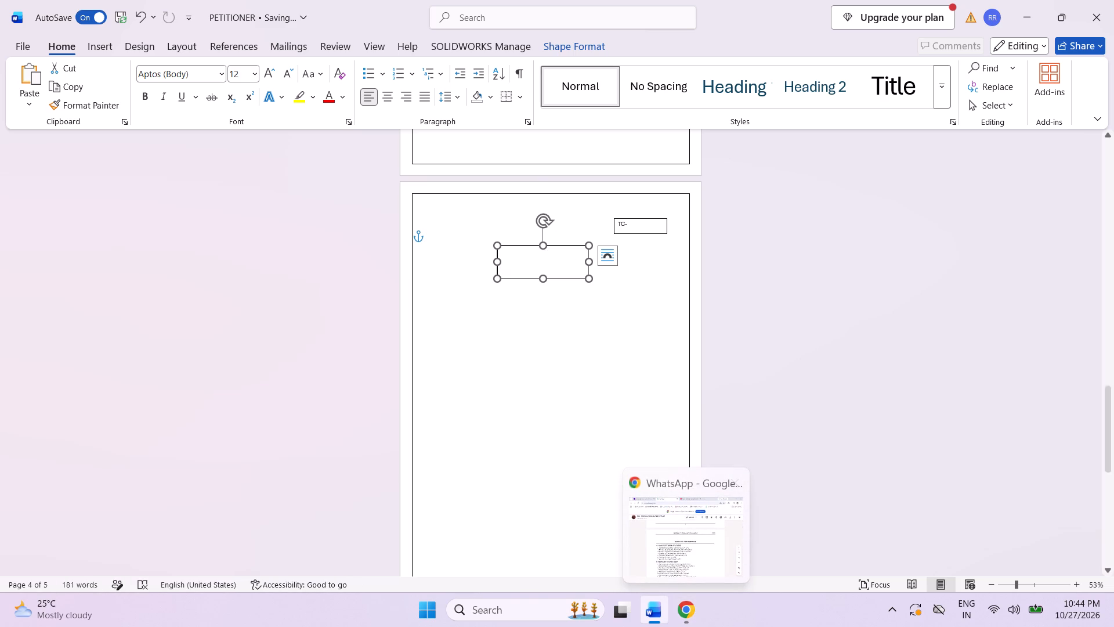
Widen the empty text box to span the page between both margins and reduce its height to a narrow strip.
{"action": "left_click_drag", "start_coordinate": [589, 266], "coordinate": [602, 266]}
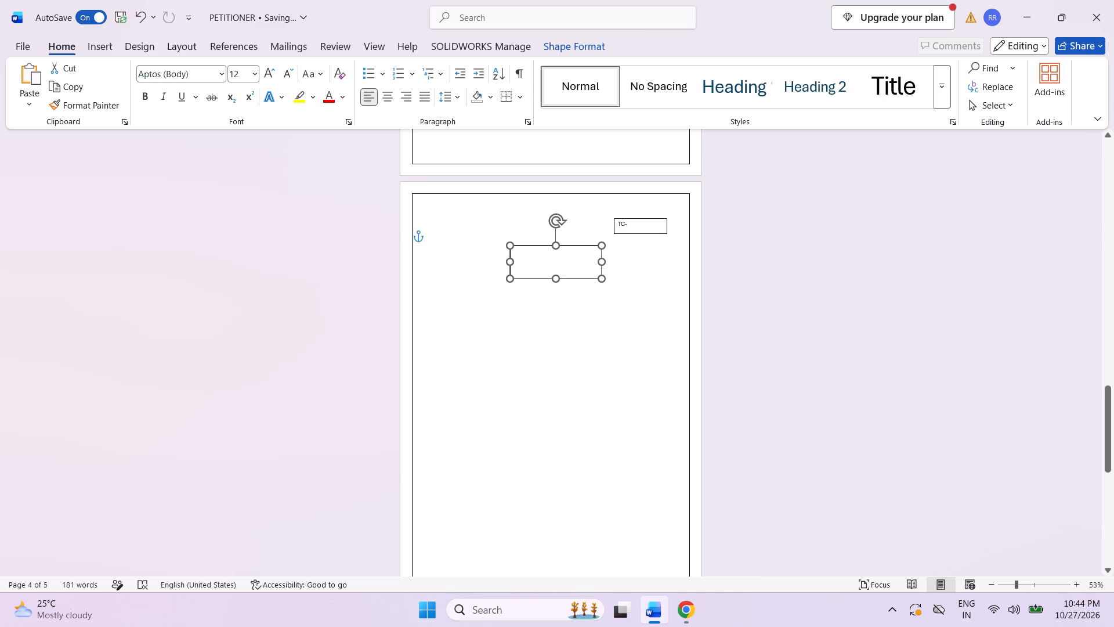
{"action": "left_click_drag", "start_coordinate": [602, 266], "coordinate": [582, 269]}
{"action": "left_click_drag", "start_coordinate": [600, 262], "coordinate": [625, 264]}
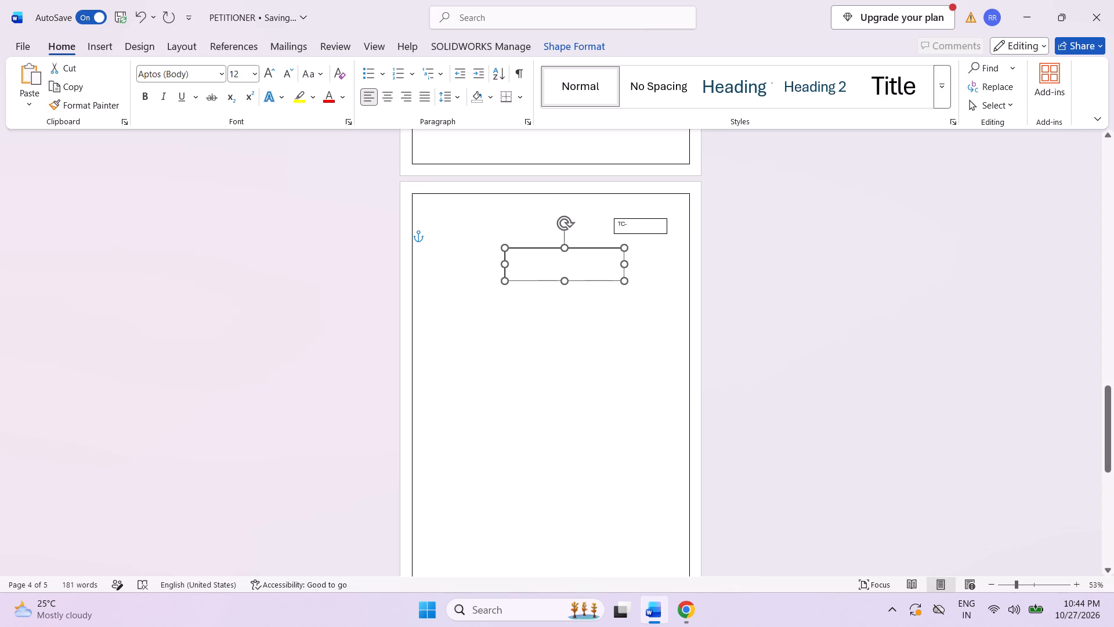
{"action": "left_click_drag", "start_coordinate": [625, 264], "coordinate": [677, 255]}
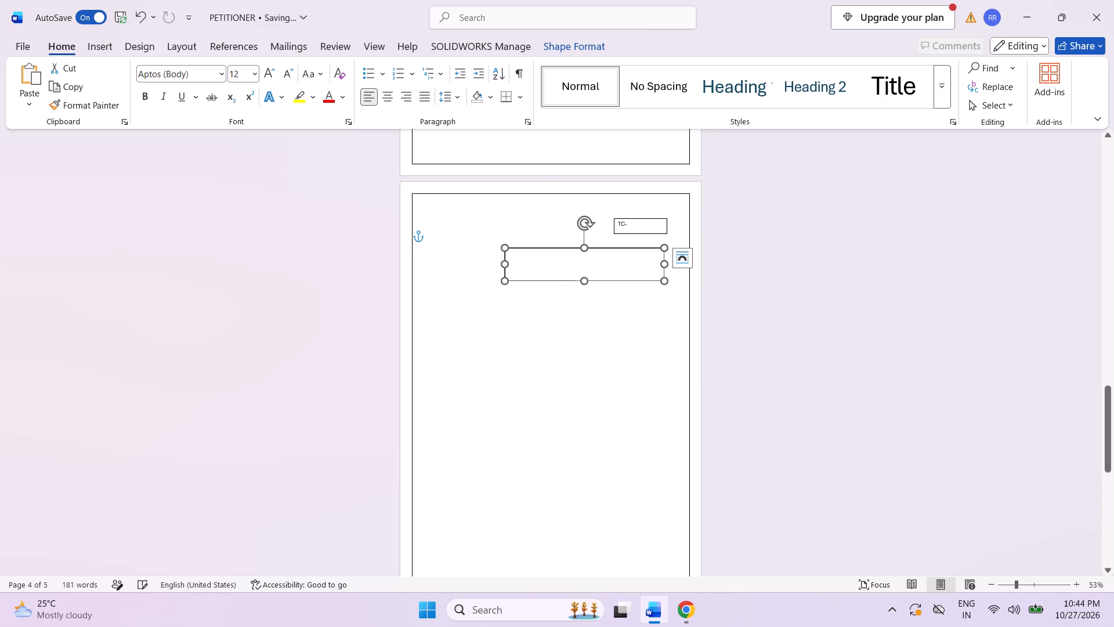
{"action": "left_click_drag", "start_coordinate": [502, 263], "coordinate": [429, 259]}
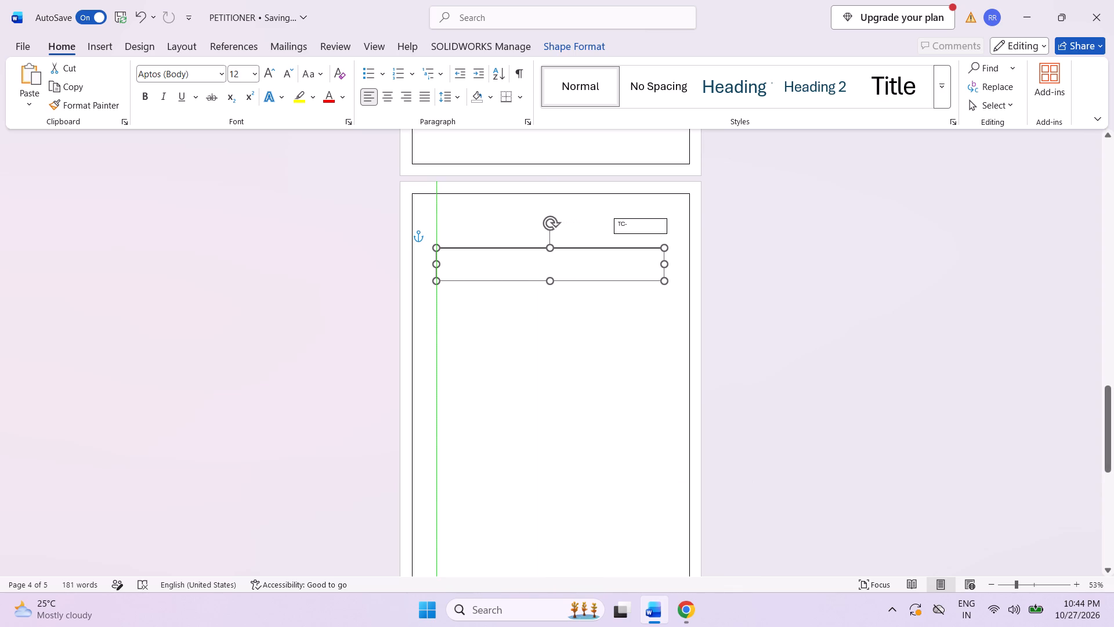
{"action": "left_click_drag", "start_coordinate": [429, 259], "coordinate": [434, 258]}
{"action": "left_click_drag", "start_coordinate": [549, 279], "coordinate": [547, 273]}
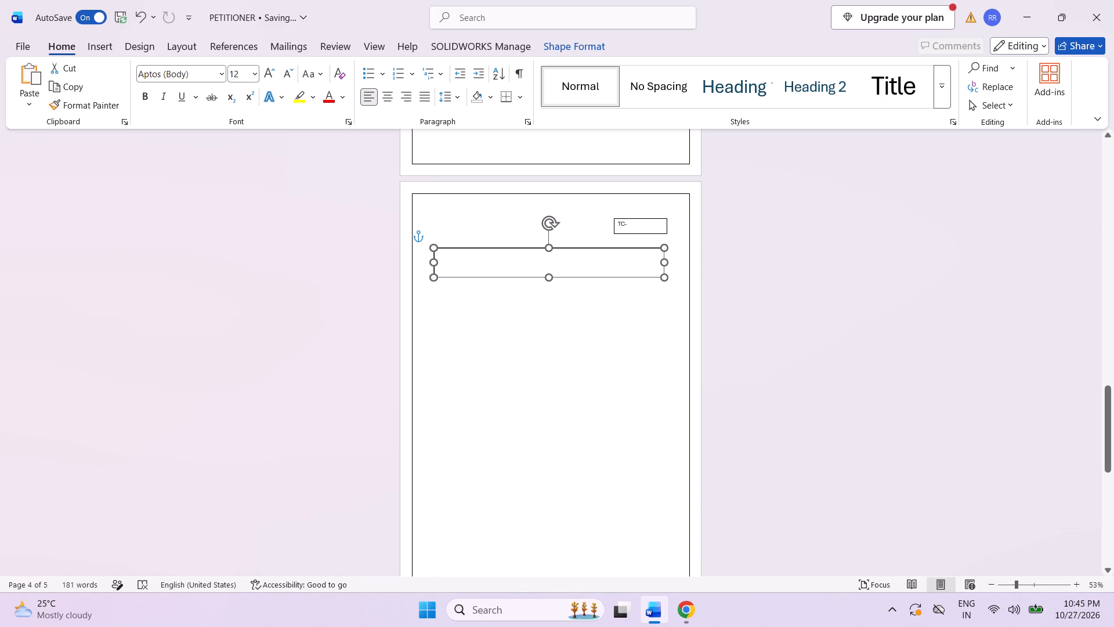
{"action": "left_click_drag", "start_coordinate": [547, 273], "coordinate": [547, 267]}
{"action": "left_click_drag", "start_coordinate": [664, 262], "coordinate": [677, 262]}
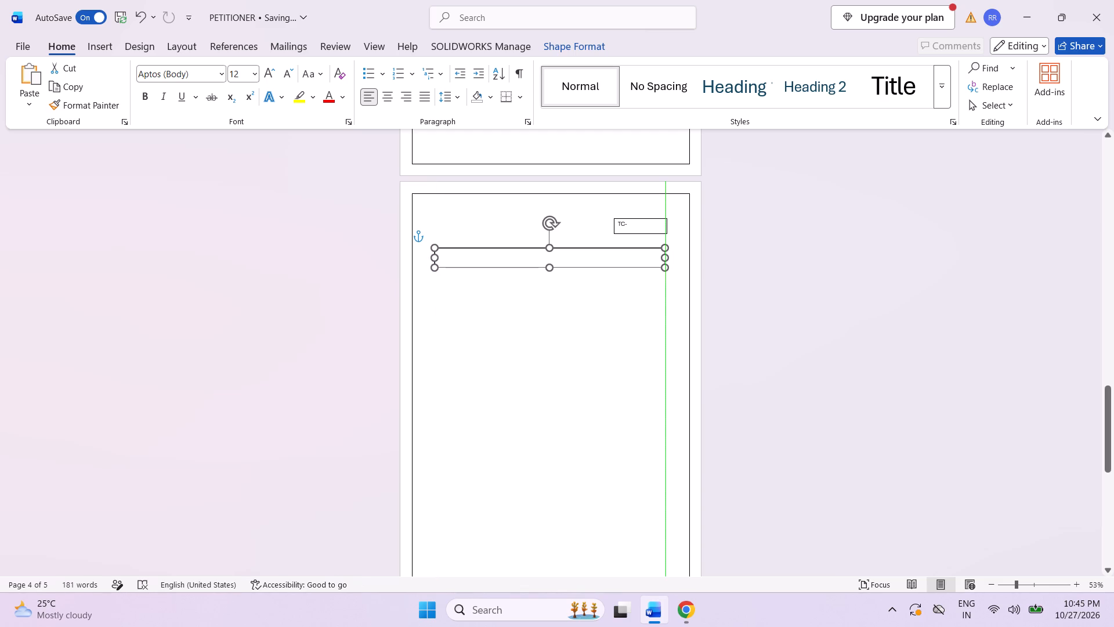
{"action": "left_click_drag", "start_coordinate": [677, 262], "coordinate": [679, 262]}
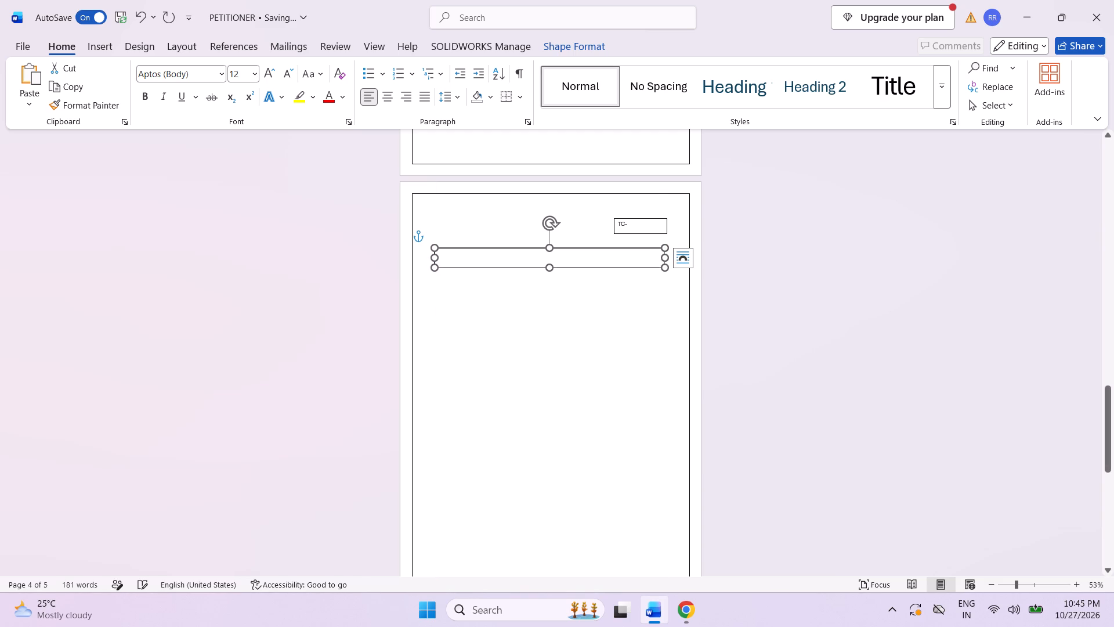
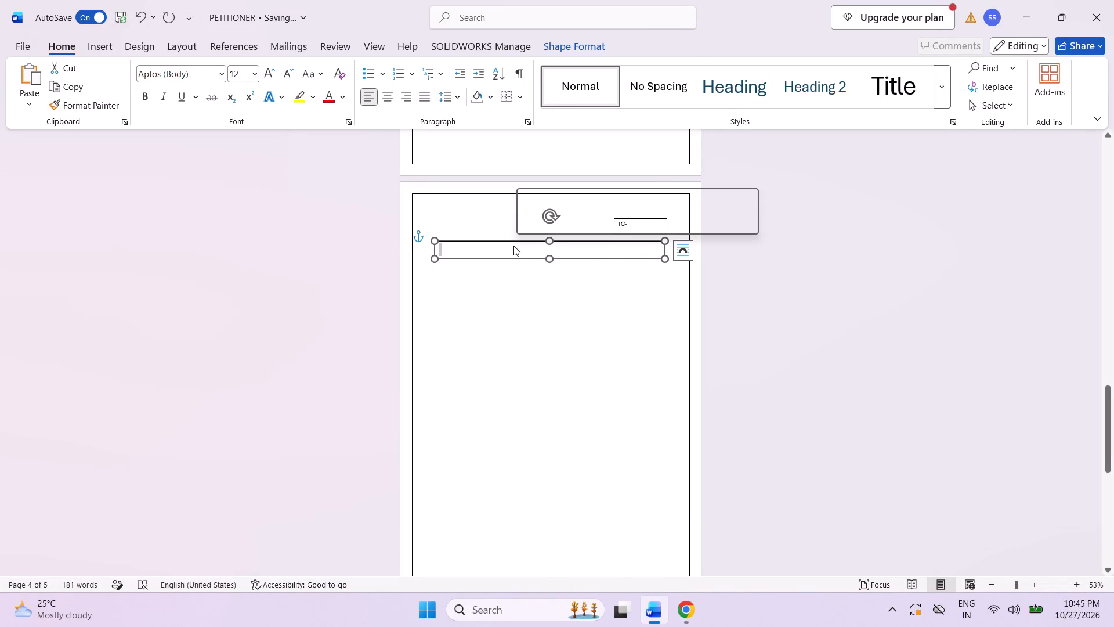
Enter the heading text "IDEX OF" in the full-width text box below the TC- box, indented with five leading spaces.
{"action": "left_click", "coordinate": [509, 244]}
{"action": "key", "text": "space"}
{"action": "key", "text": "space"}
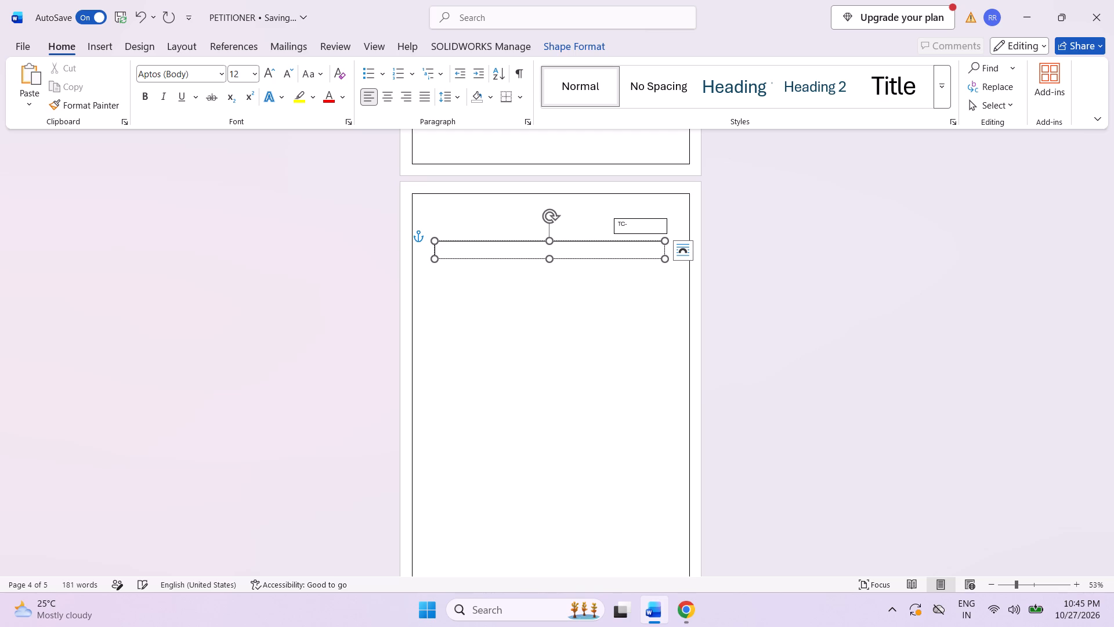
{"action": "key", "text": "space"}
{"action": "key", "text": "space"}
{"action": "key", "text": "space"}
{"action": "key", "text": "i"}
{"action": "type", "text": "DEX OF"}
{"action": "key", "text": "space"}
Erase the misspelled heading text in the full-width text box back to "ID".
{"action": "key", "text": "BackSpace"}
{"action": "key", "text": "BackSpace"}
{"action": "key", "text": "BackSpace"}
{"action": "key", "text": "BackSpace"}
{"action": "key", "text": "BackSpace"}
{"action": "key", "text": "BackSpace"}
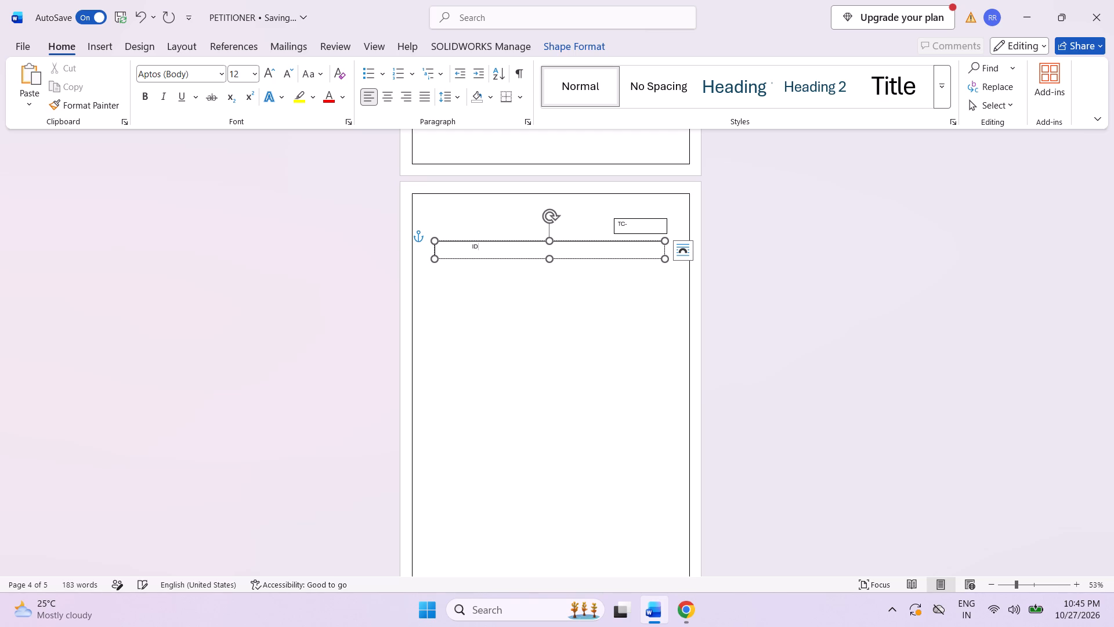
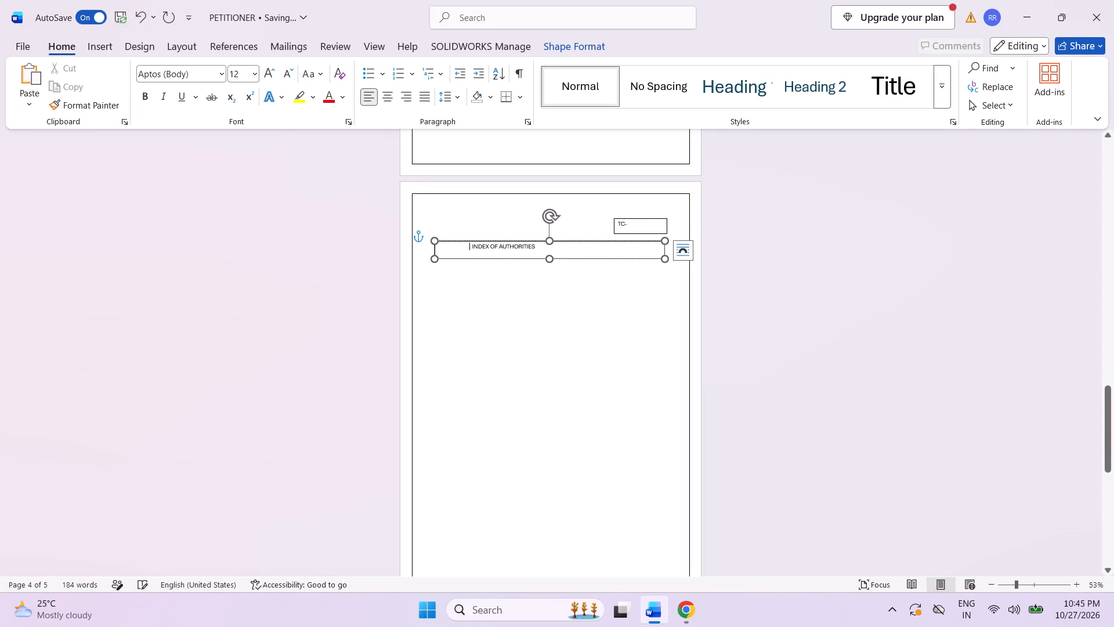
Move the INDEX OF AUTHORITIES heading toward the centre of its text box by adding 20 leading spaces.
{"action": "key", "text": "space"}
{"action": "key", "text": "space"}
{"action": "key", "text": "space"}
{"action": "key", "text": "space"}
{"action": "key", "text": "space"}
{"action": "key", "text": "space"}
{"action": "key", "text": "space"}
{"action": "key", "text": "space"}
{"action": "key", "text": "space"}
{"action": "key", "text": "space"}
{"action": "key", "text": "space"}
{"action": "key", "text": "space"}
{"action": "key", "text": "space"}
{"action": "key", "text": "space"}
{"action": "key", "text": "space"}
{"action": "key", "text": "space"}
{"action": "key", "text": "space"}
{"action": "key", "text": "space"}
{"action": "key", "text": "space"}
{"action": "key", "text": "space"}
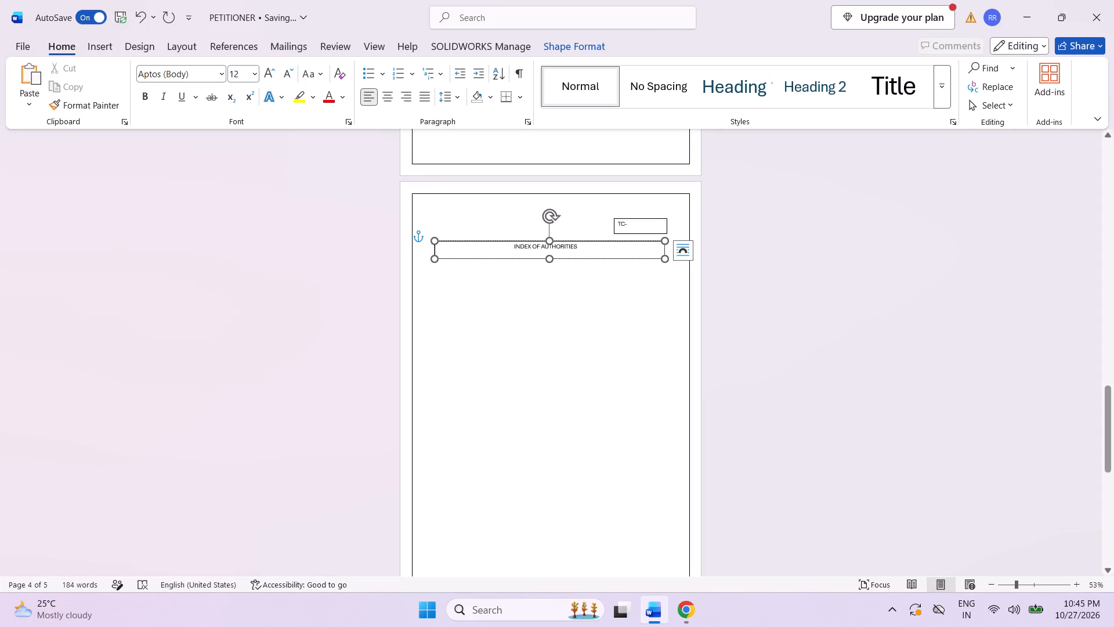
Format the INDEX OF AUTHORITIES heading in Times New Roman at size 12, without bold.
{"action": "left_click", "coordinate": [142, 100]}
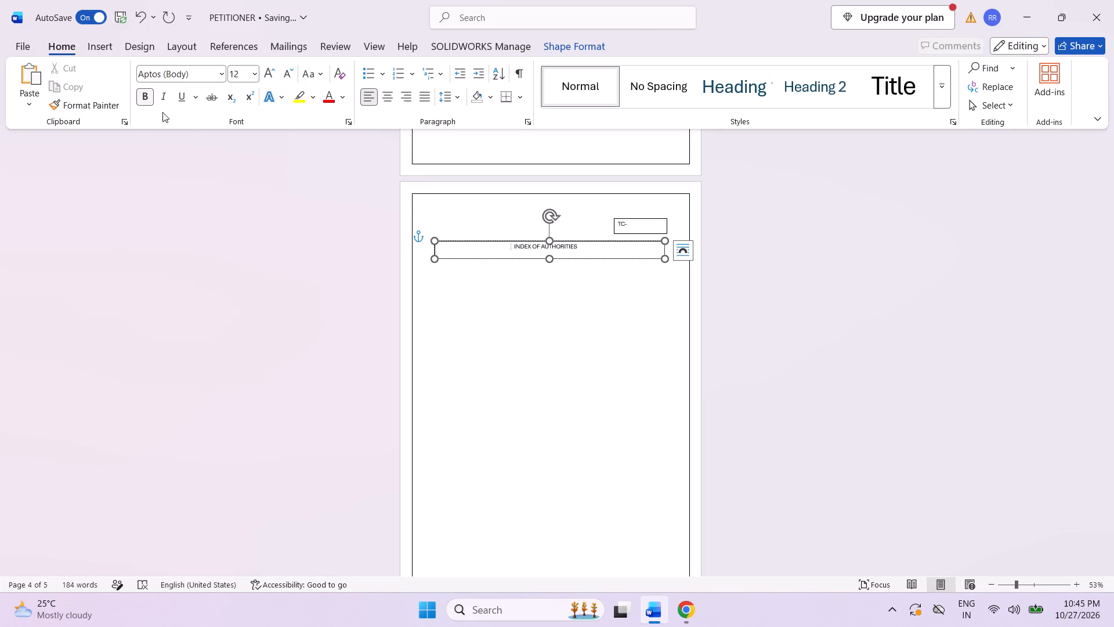
{"action": "left_click", "coordinate": [146, 103]}
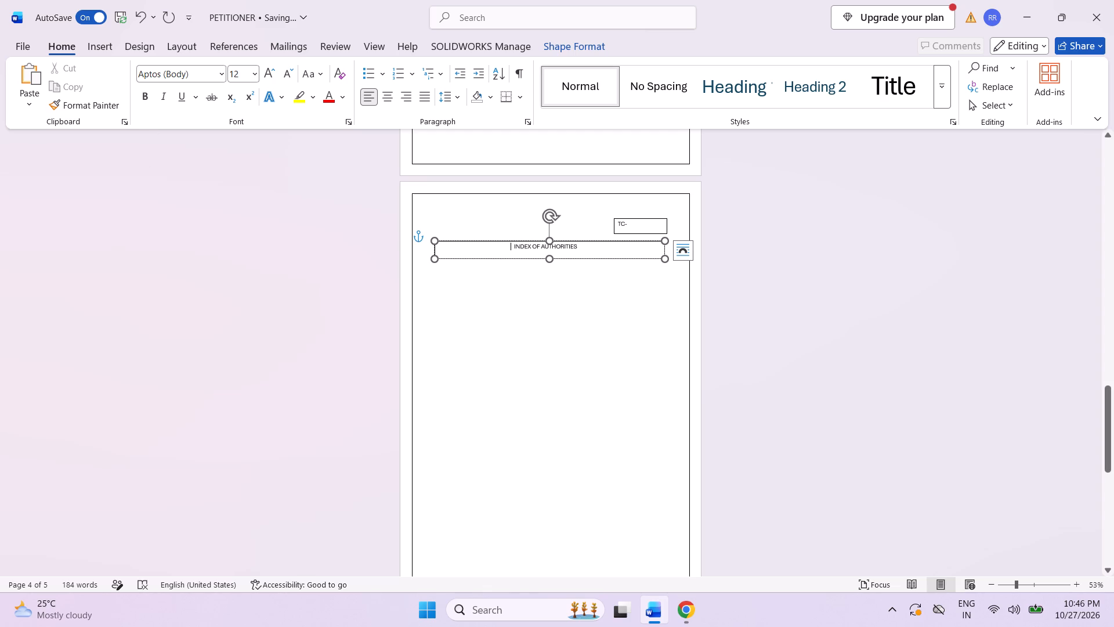
{"action": "left_click_drag", "start_coordinate": [505, 250], "coordinate": [610, 247]}
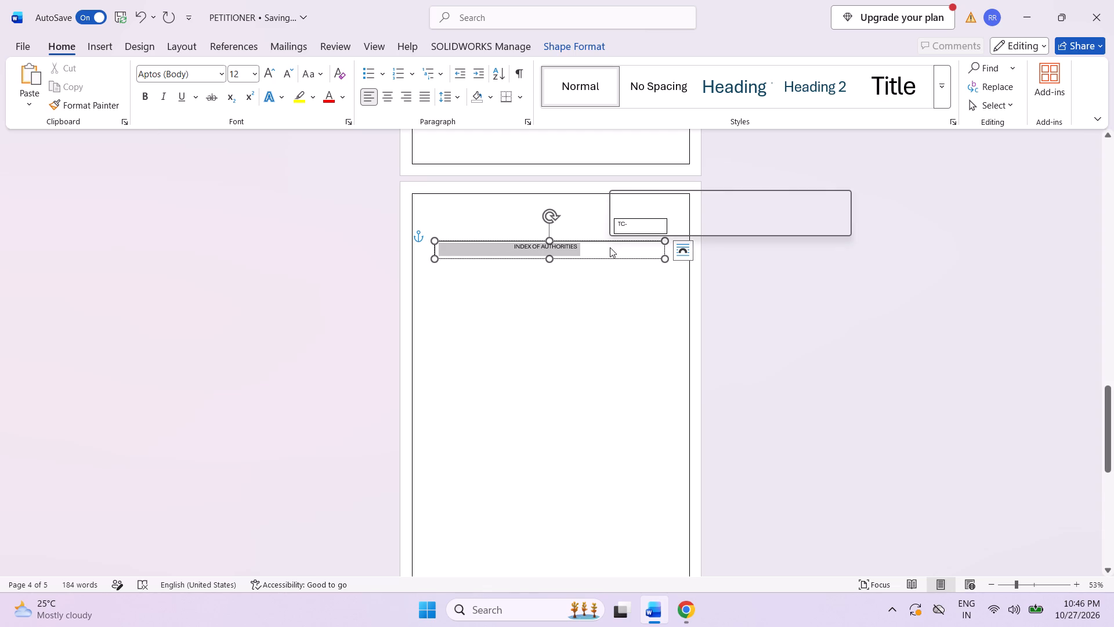
{"action": "left_click", "coordinate": [719, 206]}
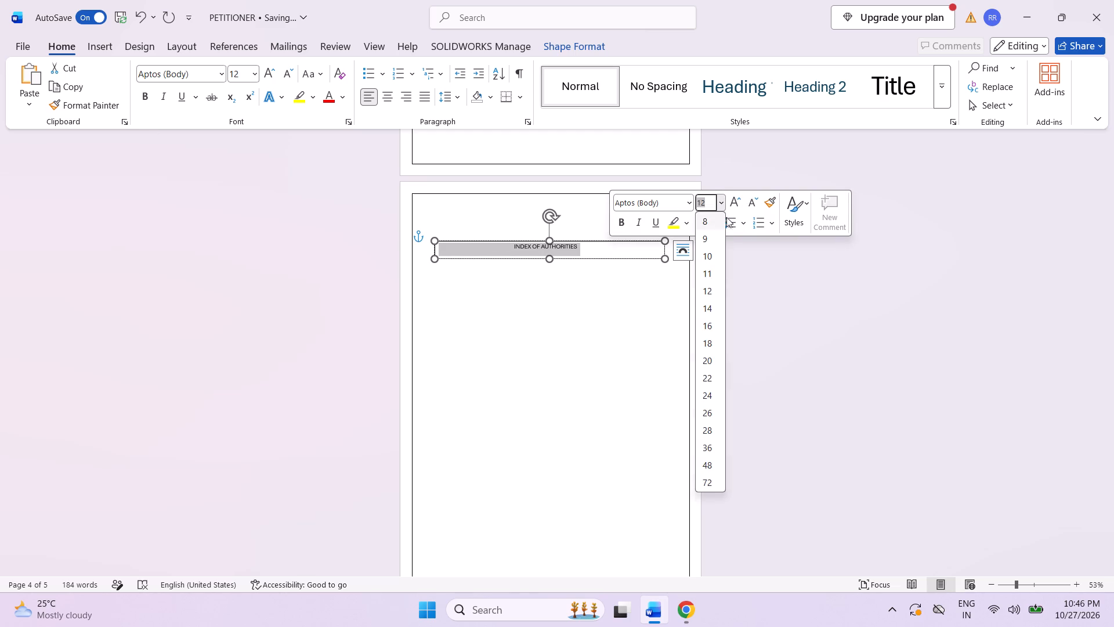
{"action": "left_click", "coordinate": [712, 292]}
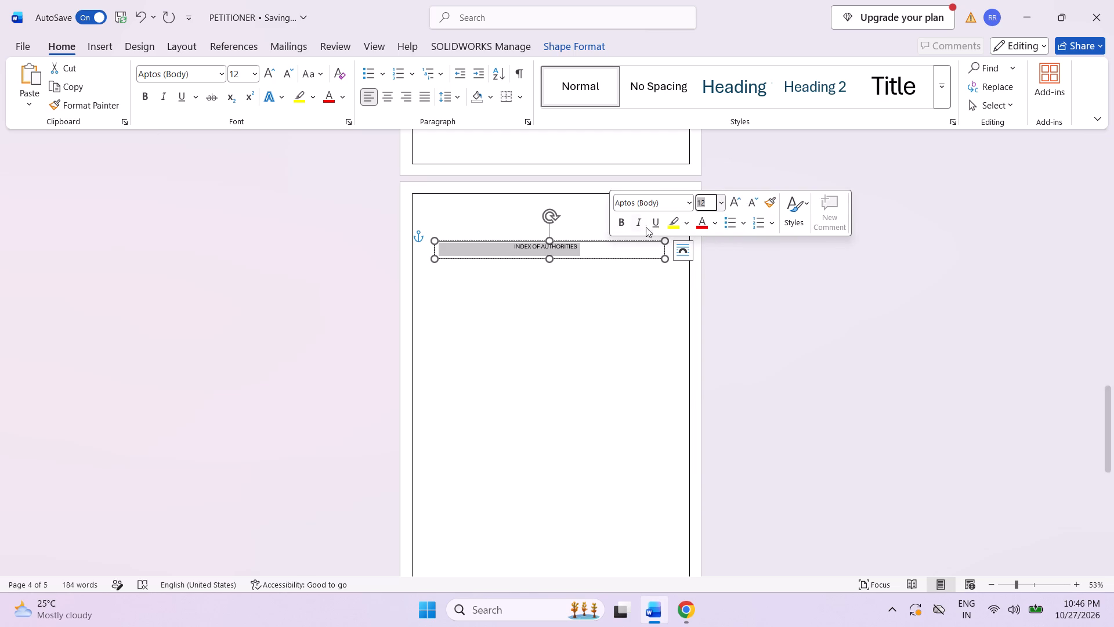
{"action": "left_click", "coordinate": [688, 203]}
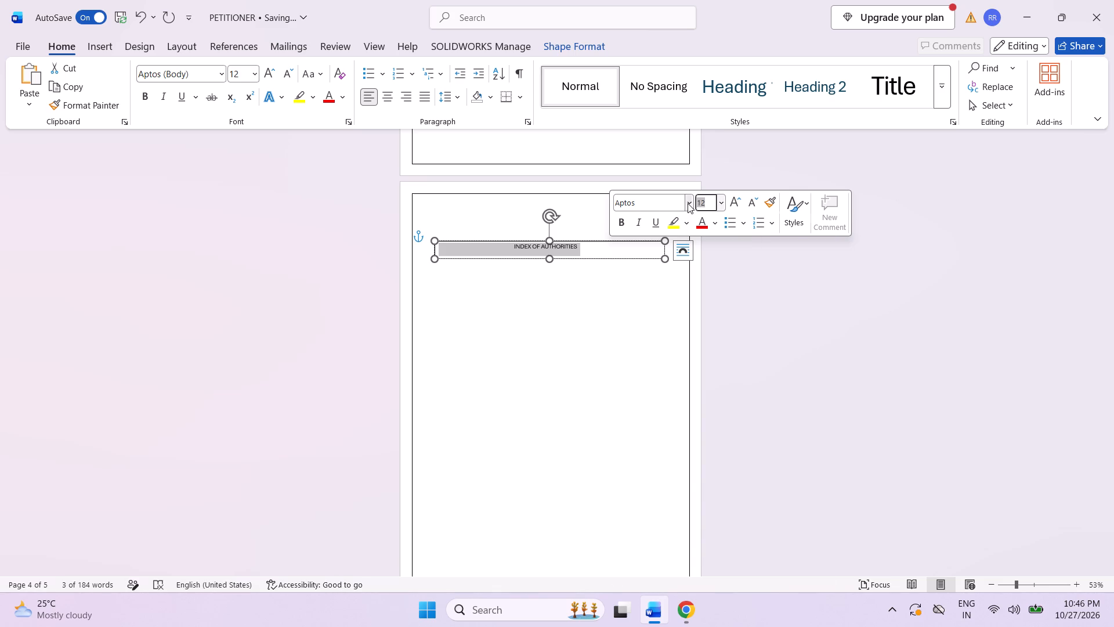
{"action": "left_click", "coordinate": [700, 305]}
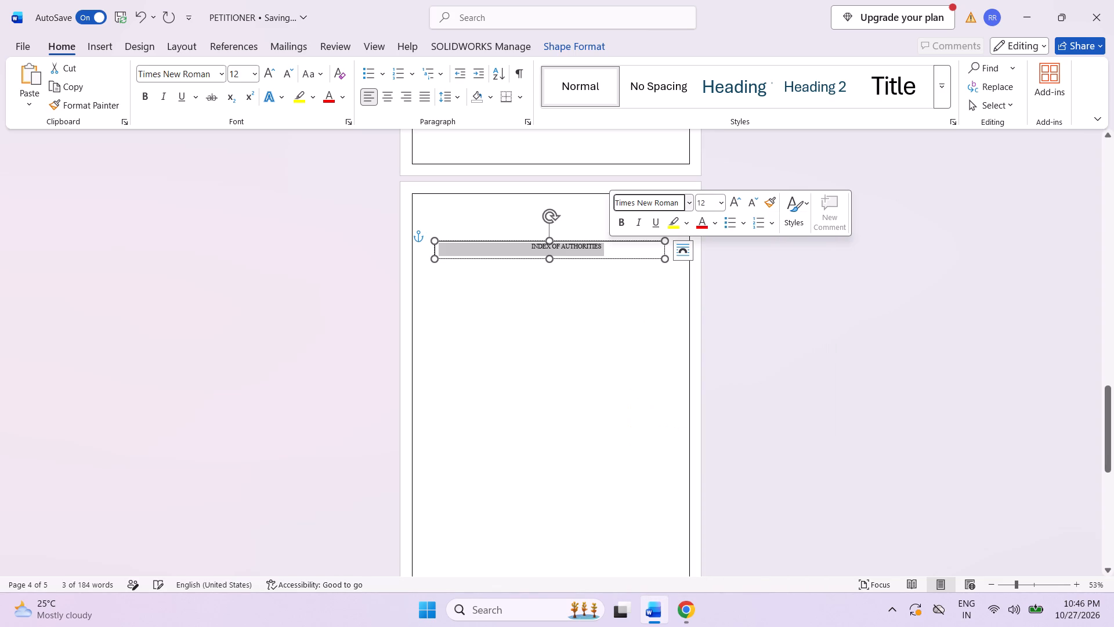
{"action": "left_click", "coordinate": [610, 316]}
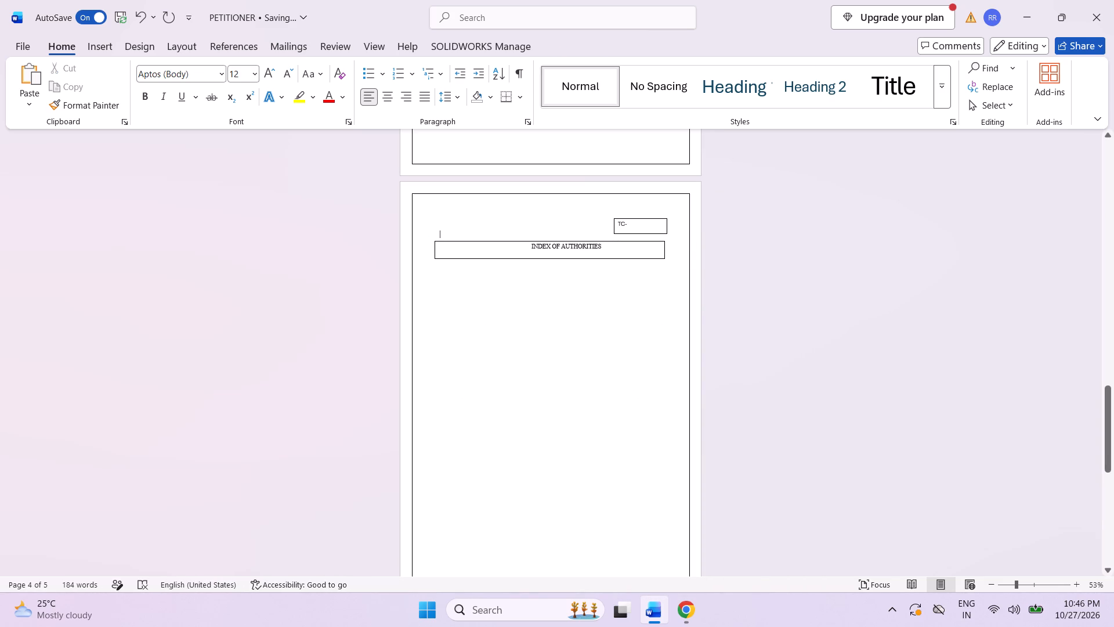
Re-centre the INDEX OF AUTHORITIES heading in its box by removing a few leading spaces, and leave the text box.
{"action": "left_click", "coordinate": [603, 247]}
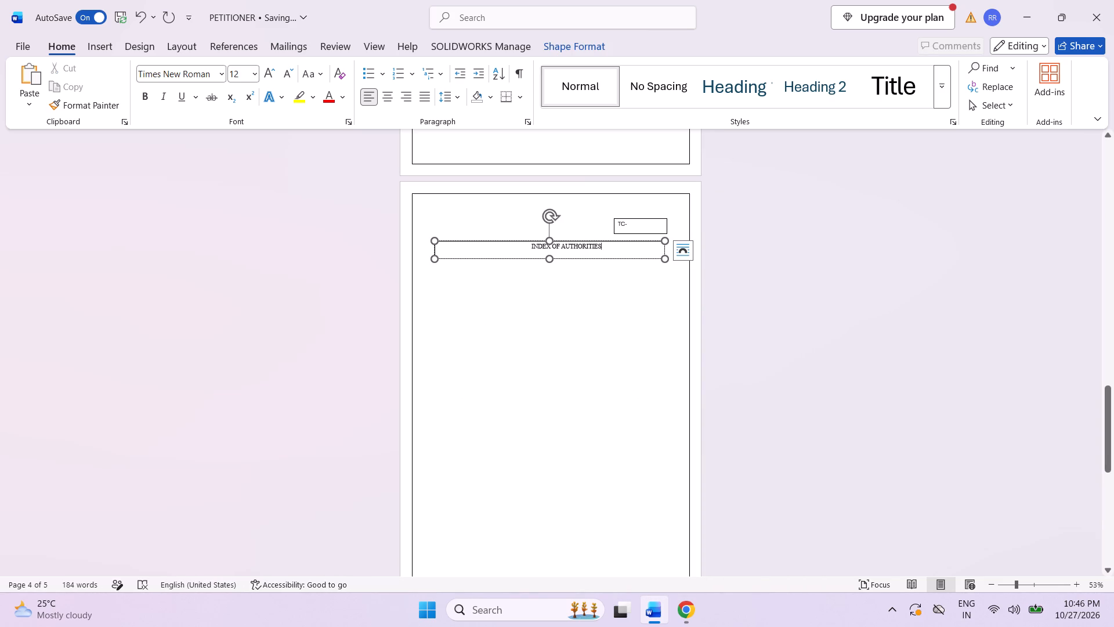
{"action": "left_click", "coordinate": [530, 246]}
{"action": "key", "text": "space"}
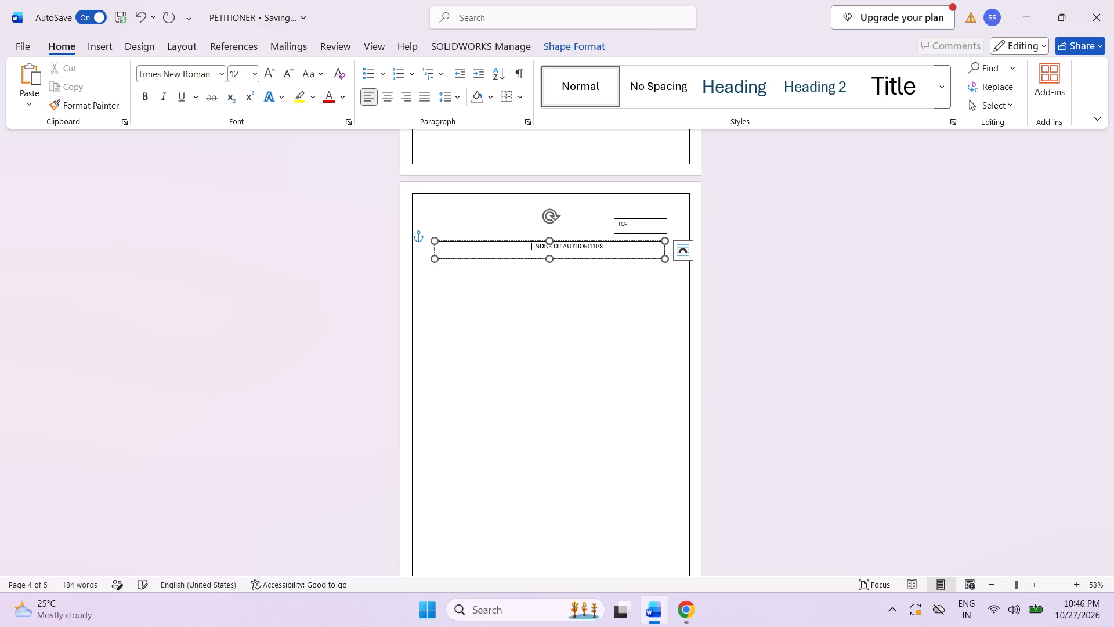
{"action": "key", "text": "BackSpace"}
{"action": "key", "text": "BackSpace"}
{"action": "key", "text": "BackSpace"}
{"action": "key", "text": "BackSpace"}
{"action": "key", "text": "BackSpace"}
{"action": "key", "text": "BackSpace"}
{"action": "key", "text": "BackSpace"}
{"action": "key", "text": "BackSpace"}
{"action": "key", "text": "BackSpace"}
{"action": "left_click", "coordinate": [252, 219]}
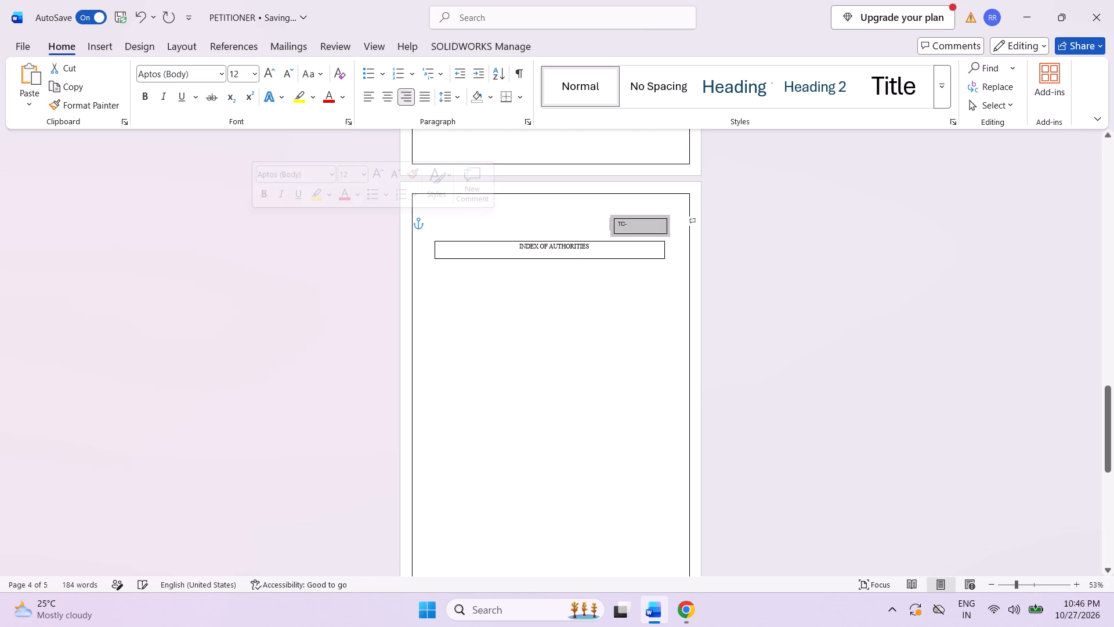
{"action": "left_click", "coordinate": [591, 363]}
{"action": "left_click", "coordinate": [435, 280]}
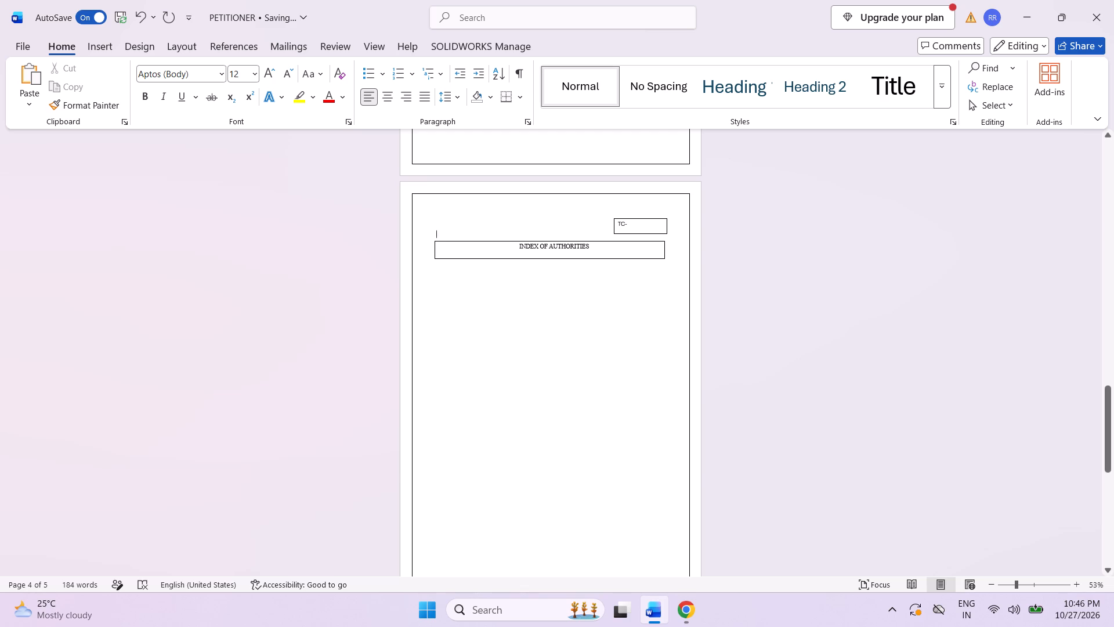
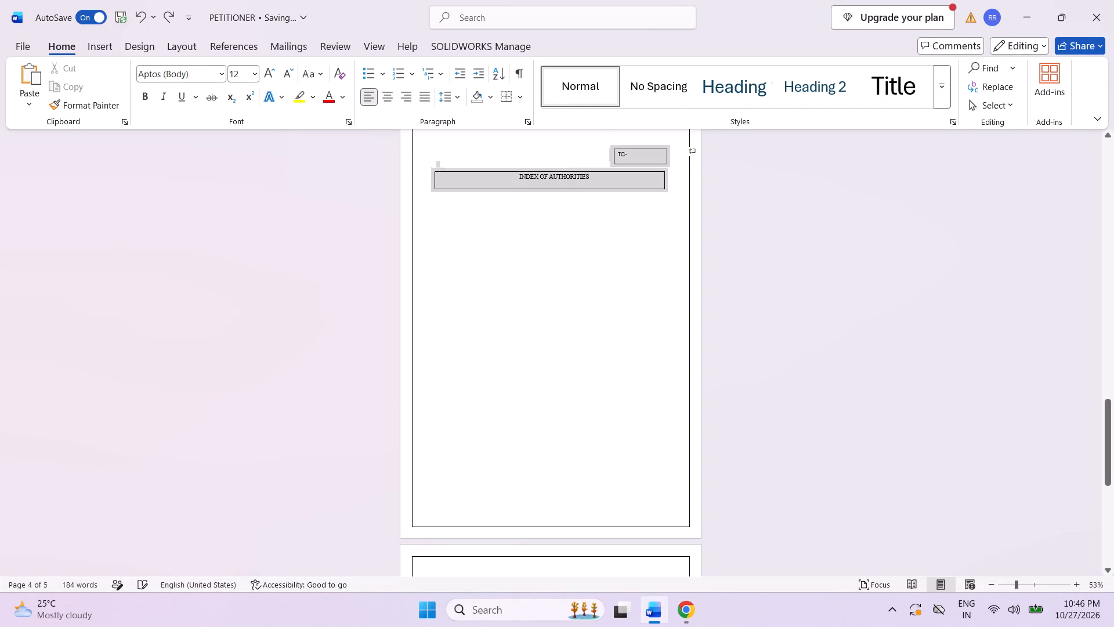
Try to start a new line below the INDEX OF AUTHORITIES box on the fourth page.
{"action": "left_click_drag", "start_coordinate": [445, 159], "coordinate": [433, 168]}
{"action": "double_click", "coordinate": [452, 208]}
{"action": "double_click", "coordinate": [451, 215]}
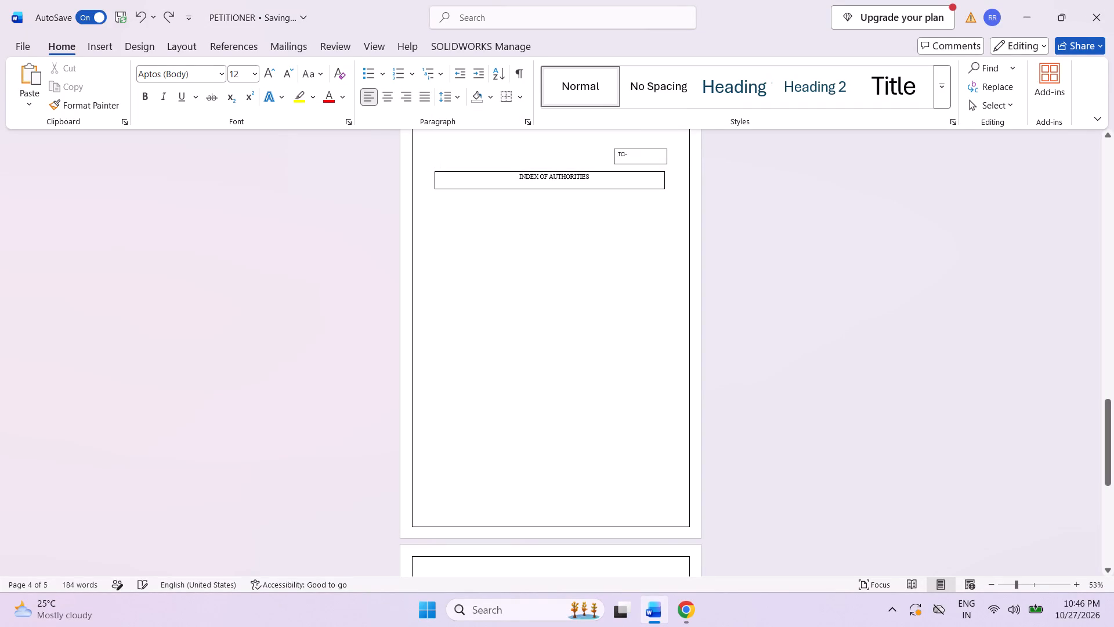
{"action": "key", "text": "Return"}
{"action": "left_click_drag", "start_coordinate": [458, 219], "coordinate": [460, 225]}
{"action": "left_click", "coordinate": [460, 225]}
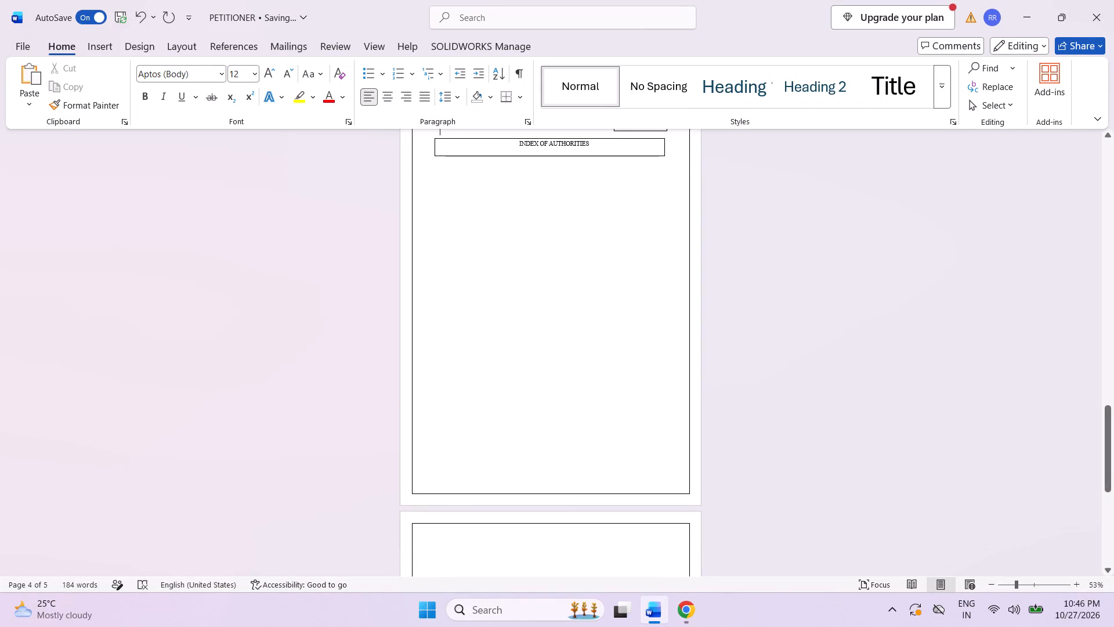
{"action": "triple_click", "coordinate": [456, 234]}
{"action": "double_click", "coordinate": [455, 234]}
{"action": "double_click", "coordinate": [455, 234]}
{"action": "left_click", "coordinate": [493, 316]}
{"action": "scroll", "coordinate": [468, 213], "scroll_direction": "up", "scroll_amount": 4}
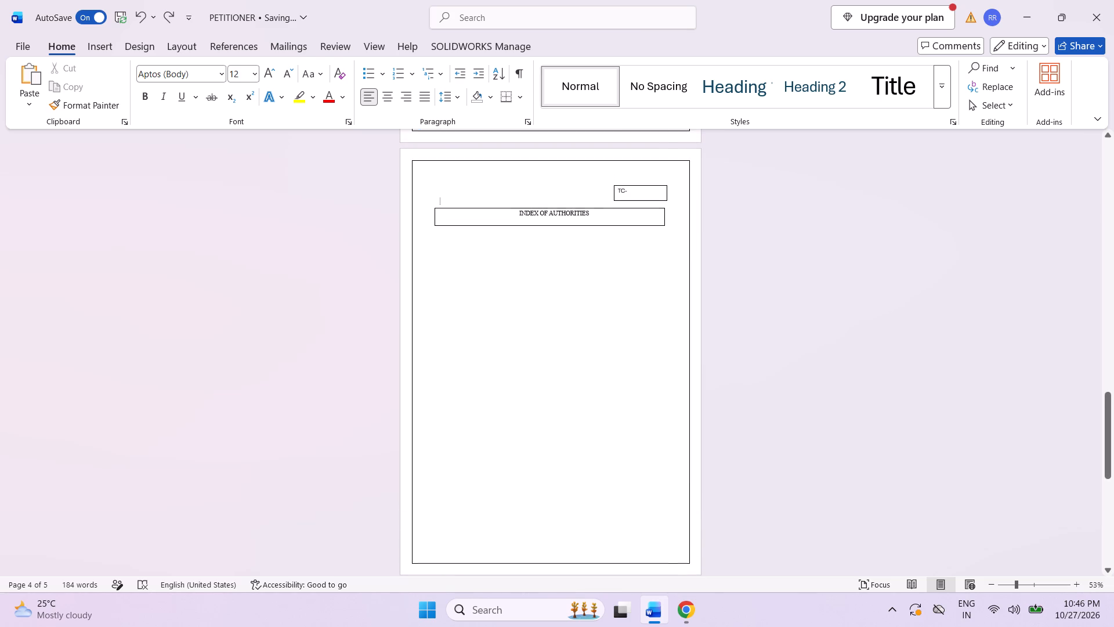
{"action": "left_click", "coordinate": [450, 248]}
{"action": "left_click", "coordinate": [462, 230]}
Reduce the height of the INDEX OF AUTHORITIES box so it fits closely around its single line of text.
{"action": "left_click", "coordinate": [679, 221]}
{"action": "left_click", "coordinate": [673, 217]}
{"action": "double_click", "coordinate": [673, 222]}
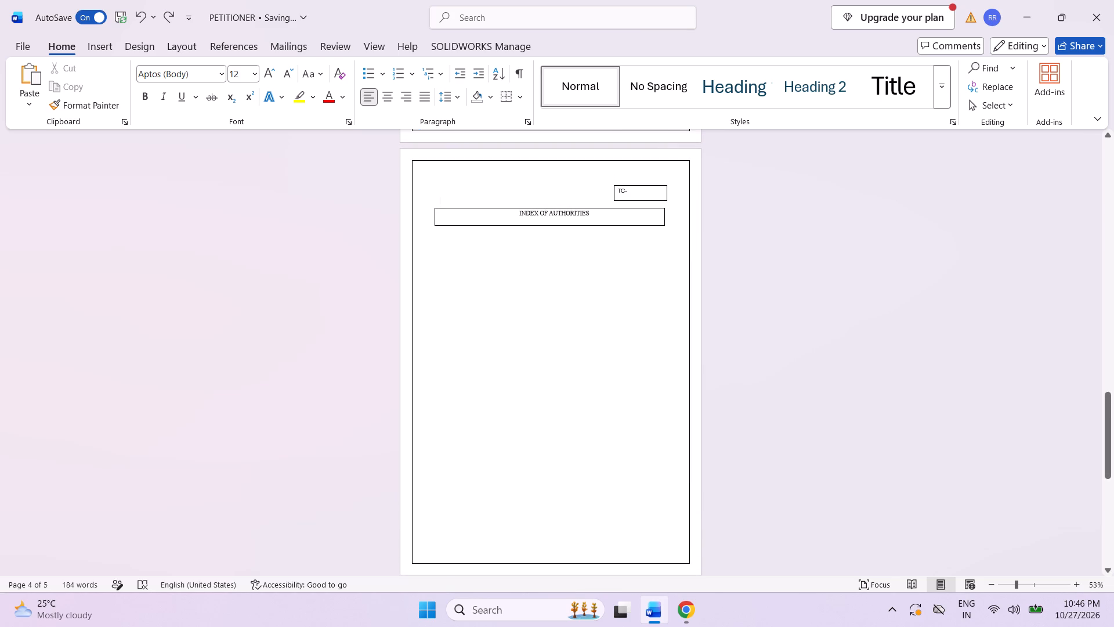
{"action": "triple_click", "coordinate": [670, 217]}
{"action": "left_click", "coordinate": [665, 221]}
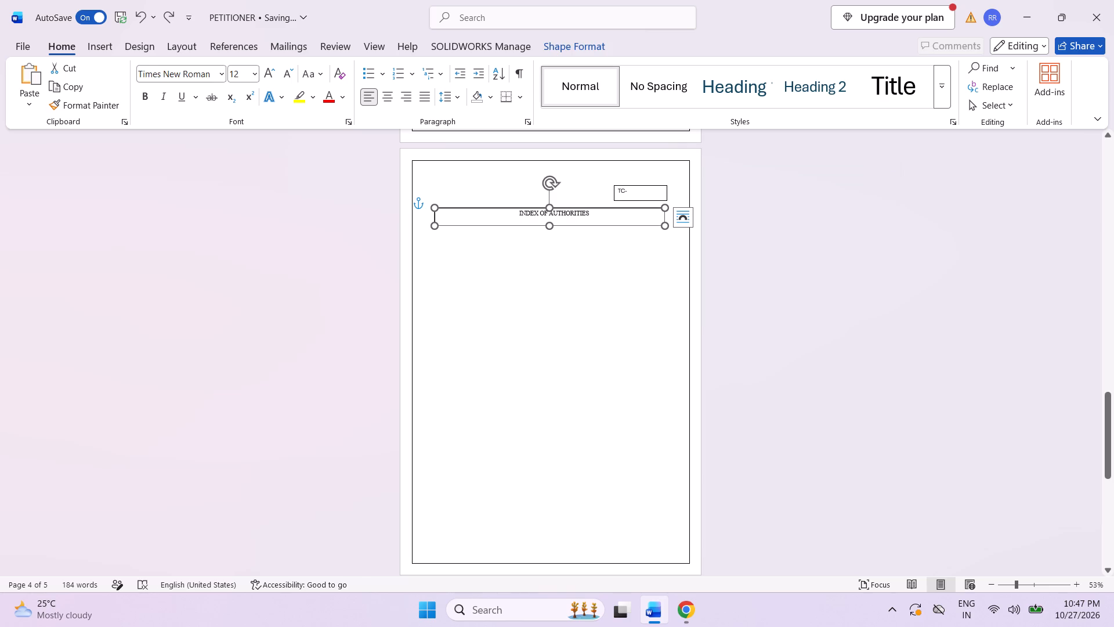
{"action": "left_click", "coordinate": [661, 216]}
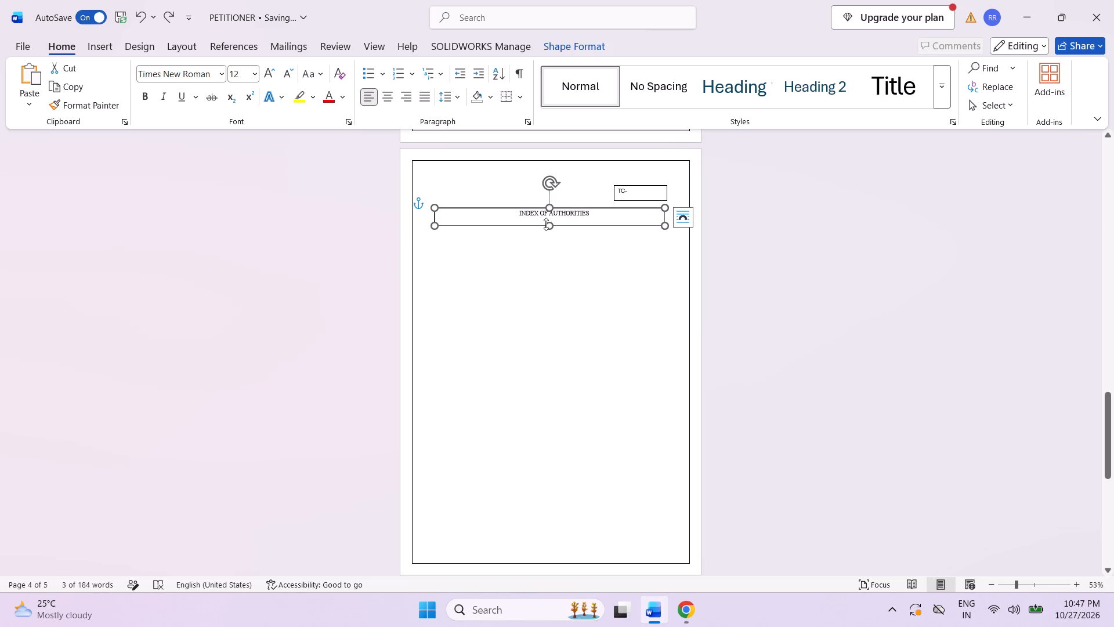
{"action": "left_click_drag", "start_coordinate": [547, 225], "coordinate": [547, 219]}
{"action": "left_click", "coordinate": [498, 253]}
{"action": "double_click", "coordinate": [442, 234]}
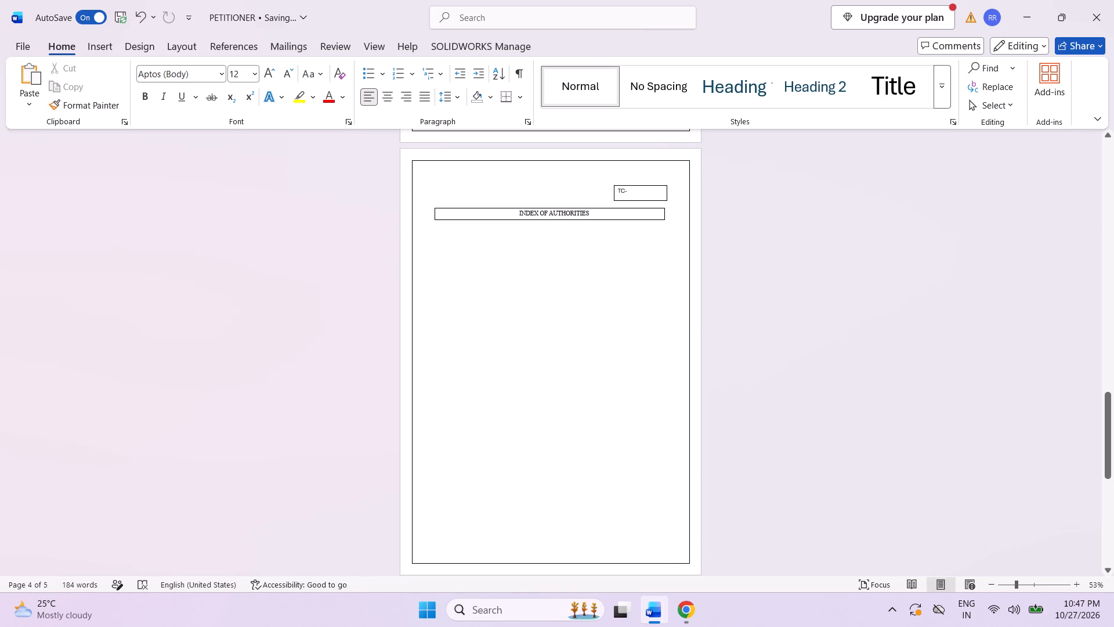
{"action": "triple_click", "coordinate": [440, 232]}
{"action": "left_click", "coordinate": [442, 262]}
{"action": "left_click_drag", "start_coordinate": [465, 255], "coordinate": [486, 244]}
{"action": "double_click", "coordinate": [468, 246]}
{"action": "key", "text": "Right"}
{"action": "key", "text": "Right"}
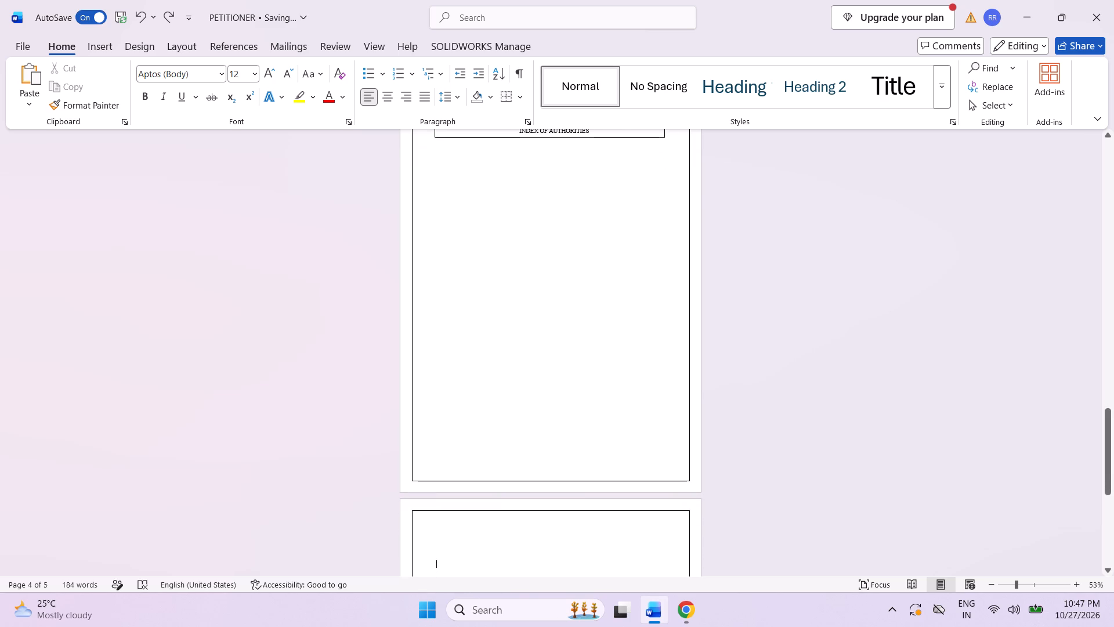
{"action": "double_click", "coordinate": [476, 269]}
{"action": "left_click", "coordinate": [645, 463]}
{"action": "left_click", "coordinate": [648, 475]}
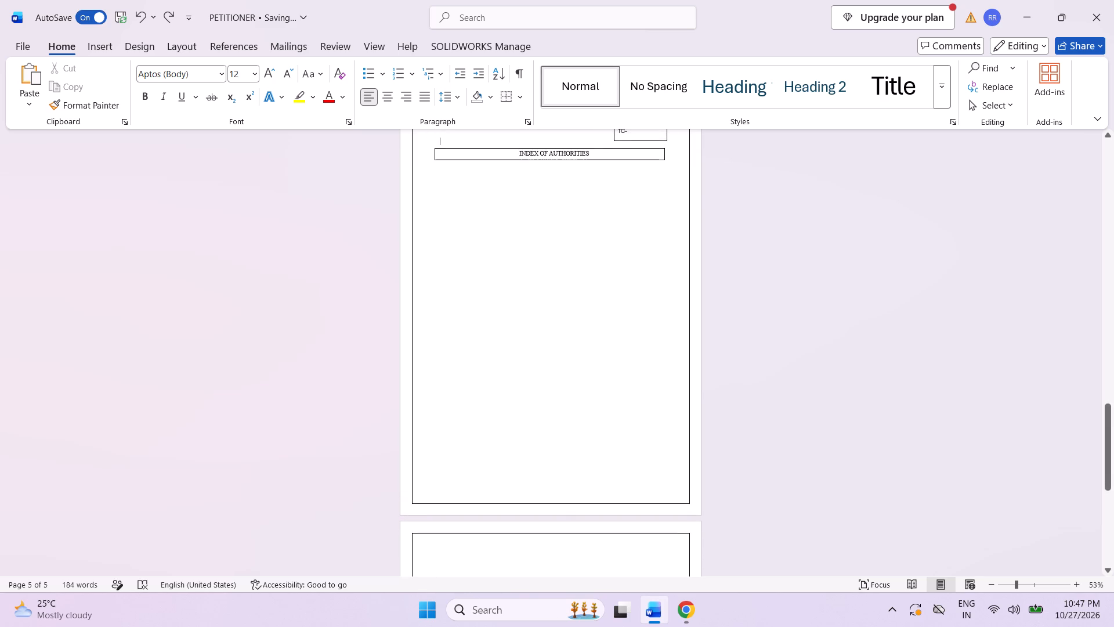
Delete the blank fifth page, using the Navigation pane's page thumbnails to locate it, and close the pane.
{"action": "scroll", "coordinate": [578, 466], "scroll_direction": "down", "scroll_amount": 11}
{"action": "left_click", "coordinate": [535, 455]}
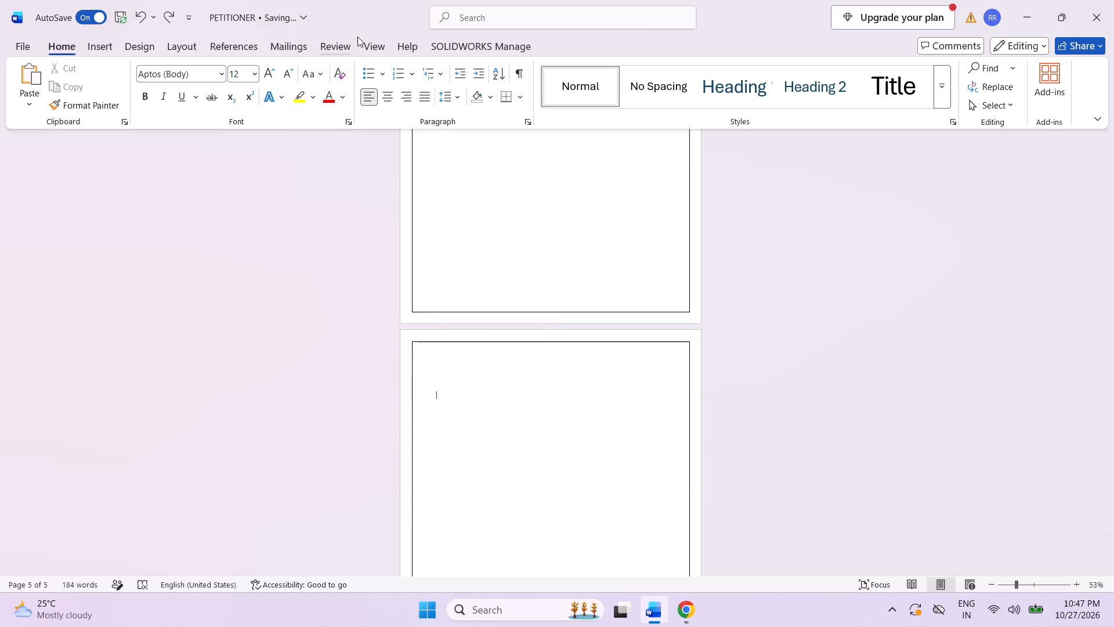
{"action": "left_click", "coordinate": [371, 45]}
{"action": "left_click", "coordinate": [332, 105]}
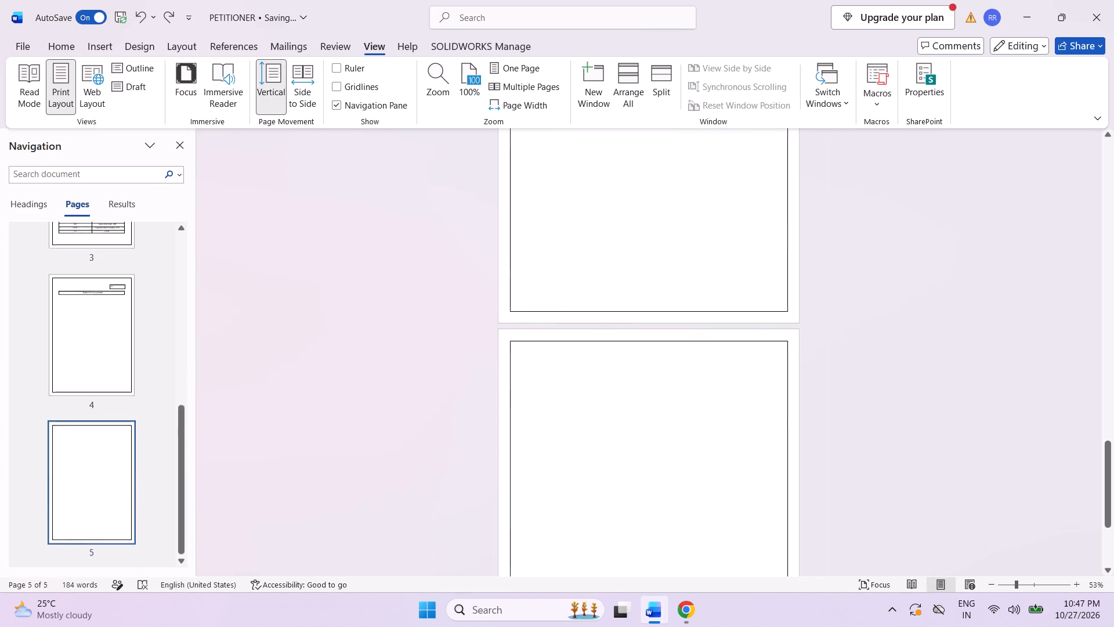
{"action": "scroll", "coordinate": [100, 456], "scroll_direction": "down", "scroll_amount": 9}
{"action": "left_click", "coordinate": [91, 466]}
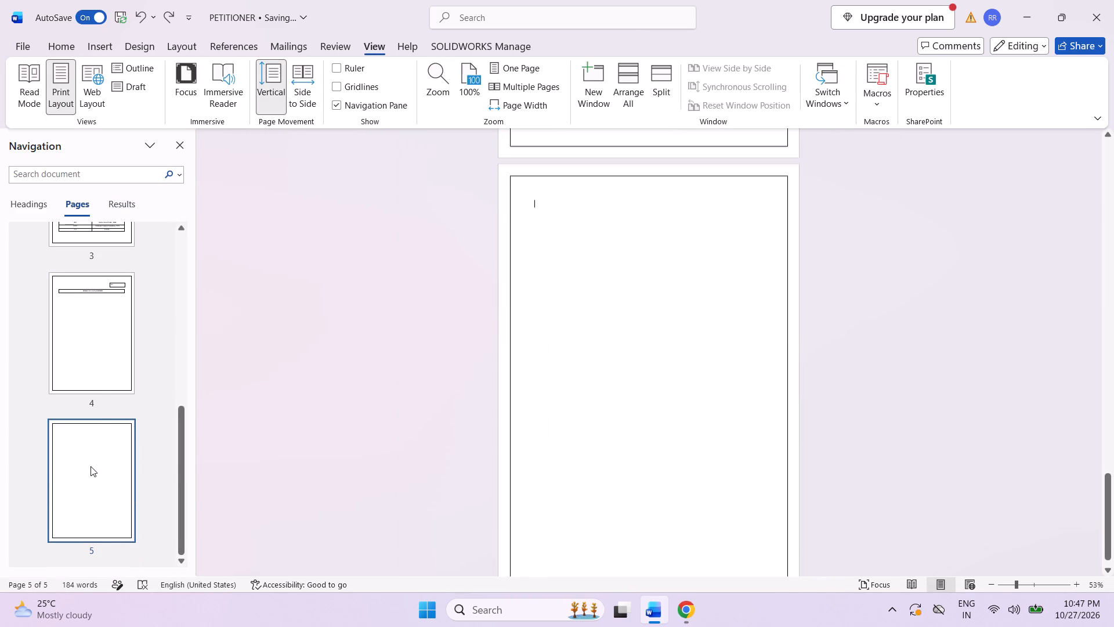
{"action": "left_click", "coordinate": [91, 466]}
{"action": "key", "text": "Delete"}
{"action": "key", "text": "Delete"}
{"action": "key", "text": "Delete"}
{"action": "key", "text": "Delete"}
{"action": "key", "text": "Delete"}
{"action": "key", "text": "Delete"}
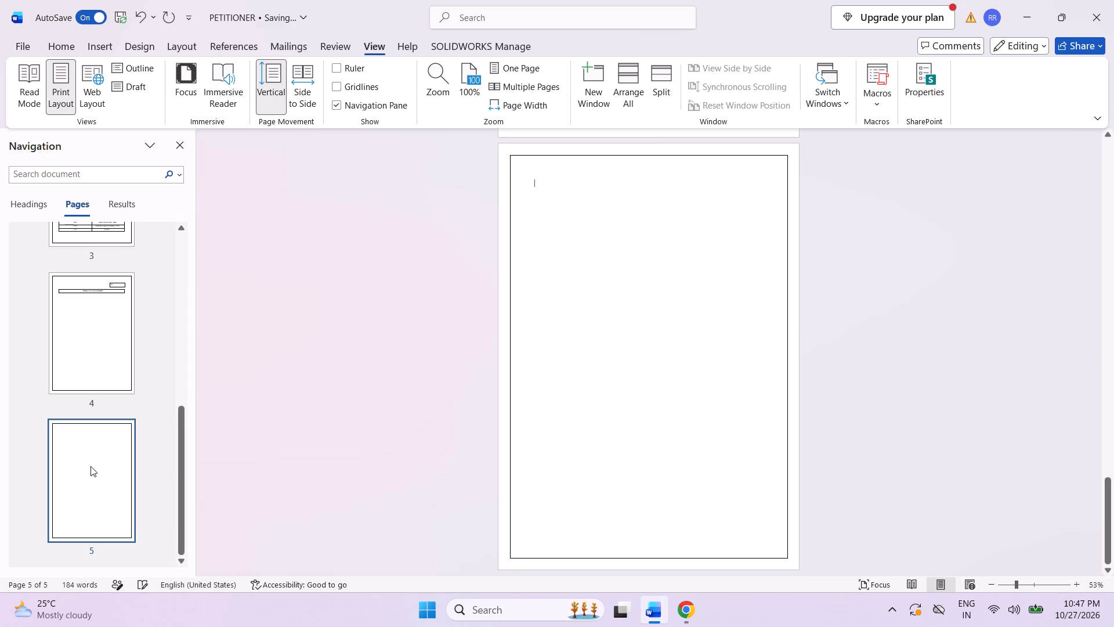
{"action": "left_click", "coordinate": [108, 476]}
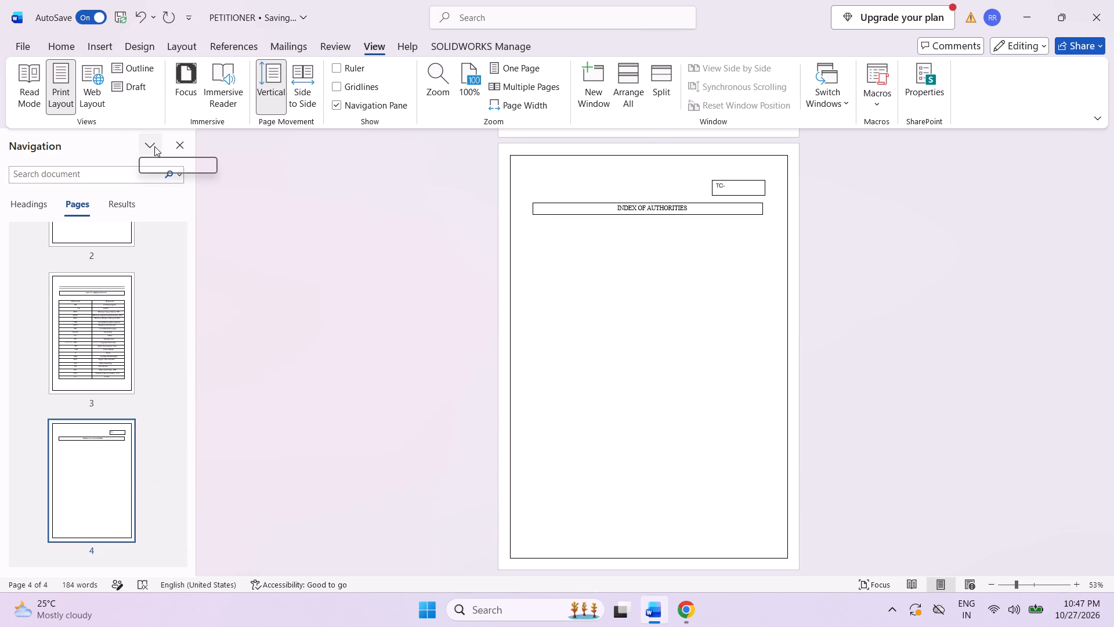
{"action": "left_click", "coordinate": [175, 146]}
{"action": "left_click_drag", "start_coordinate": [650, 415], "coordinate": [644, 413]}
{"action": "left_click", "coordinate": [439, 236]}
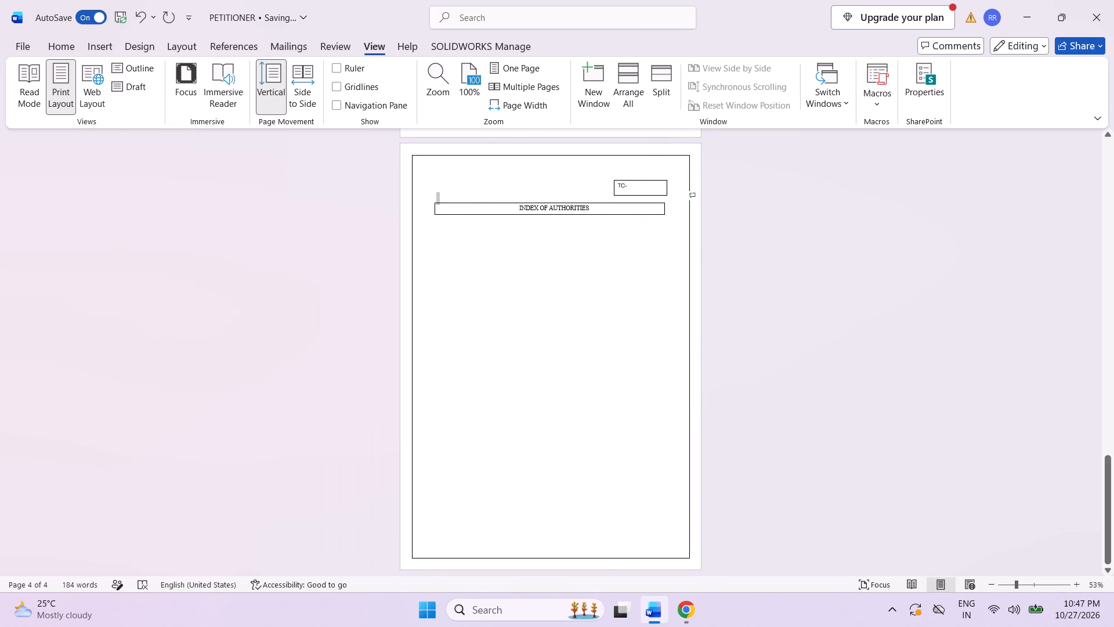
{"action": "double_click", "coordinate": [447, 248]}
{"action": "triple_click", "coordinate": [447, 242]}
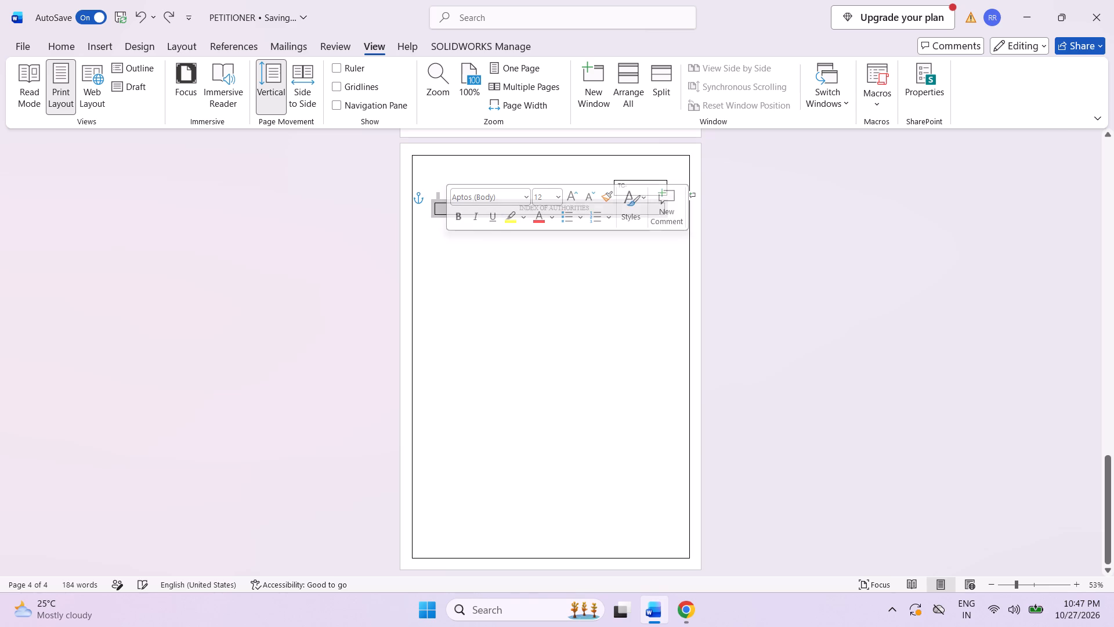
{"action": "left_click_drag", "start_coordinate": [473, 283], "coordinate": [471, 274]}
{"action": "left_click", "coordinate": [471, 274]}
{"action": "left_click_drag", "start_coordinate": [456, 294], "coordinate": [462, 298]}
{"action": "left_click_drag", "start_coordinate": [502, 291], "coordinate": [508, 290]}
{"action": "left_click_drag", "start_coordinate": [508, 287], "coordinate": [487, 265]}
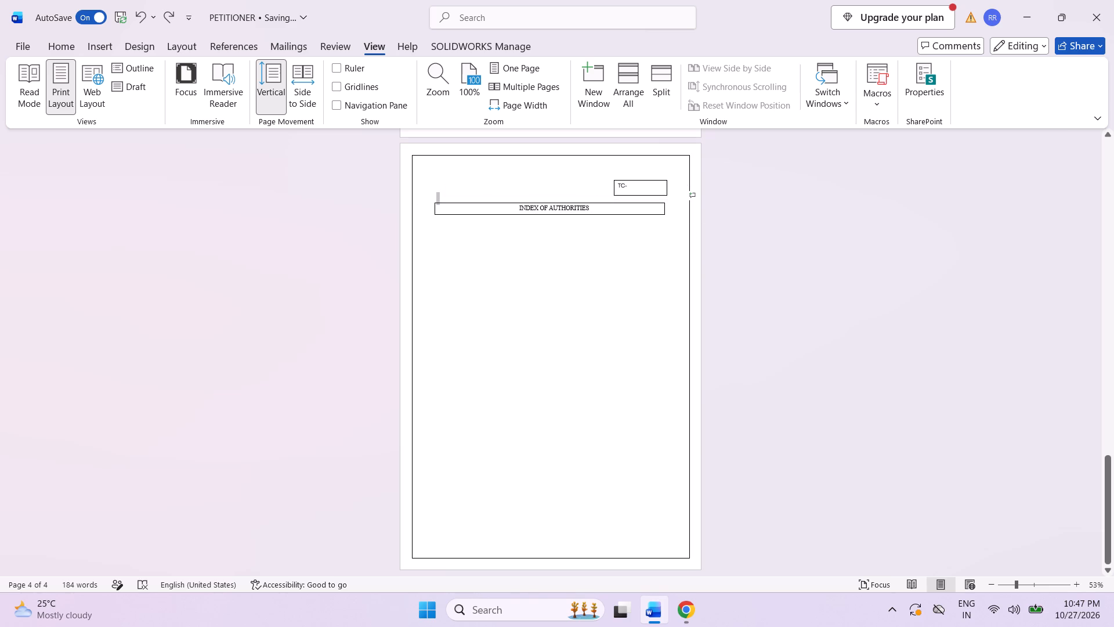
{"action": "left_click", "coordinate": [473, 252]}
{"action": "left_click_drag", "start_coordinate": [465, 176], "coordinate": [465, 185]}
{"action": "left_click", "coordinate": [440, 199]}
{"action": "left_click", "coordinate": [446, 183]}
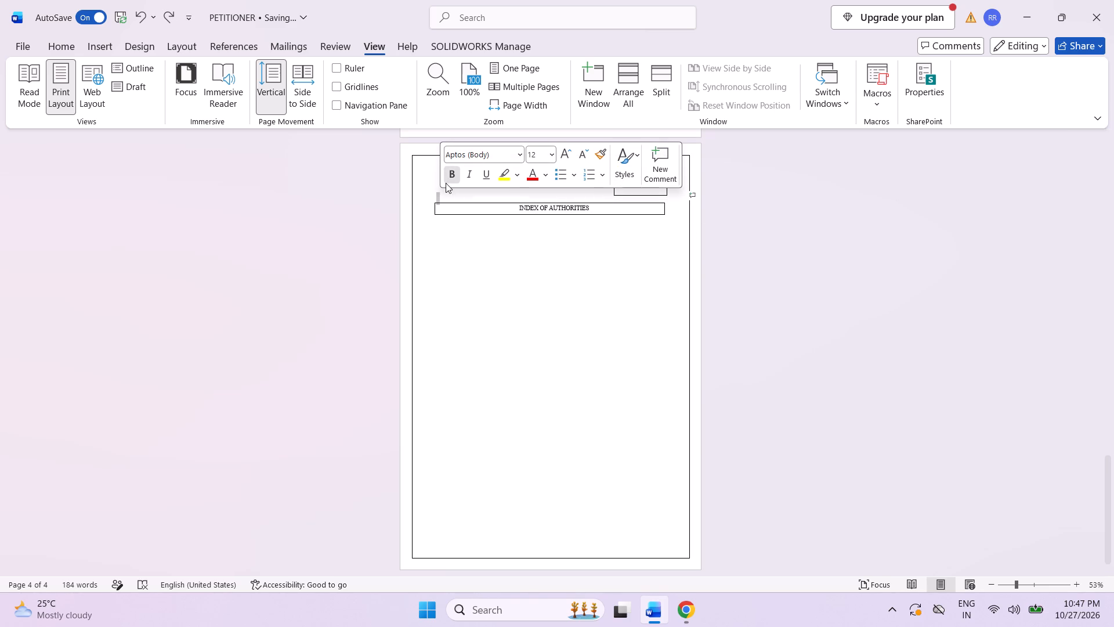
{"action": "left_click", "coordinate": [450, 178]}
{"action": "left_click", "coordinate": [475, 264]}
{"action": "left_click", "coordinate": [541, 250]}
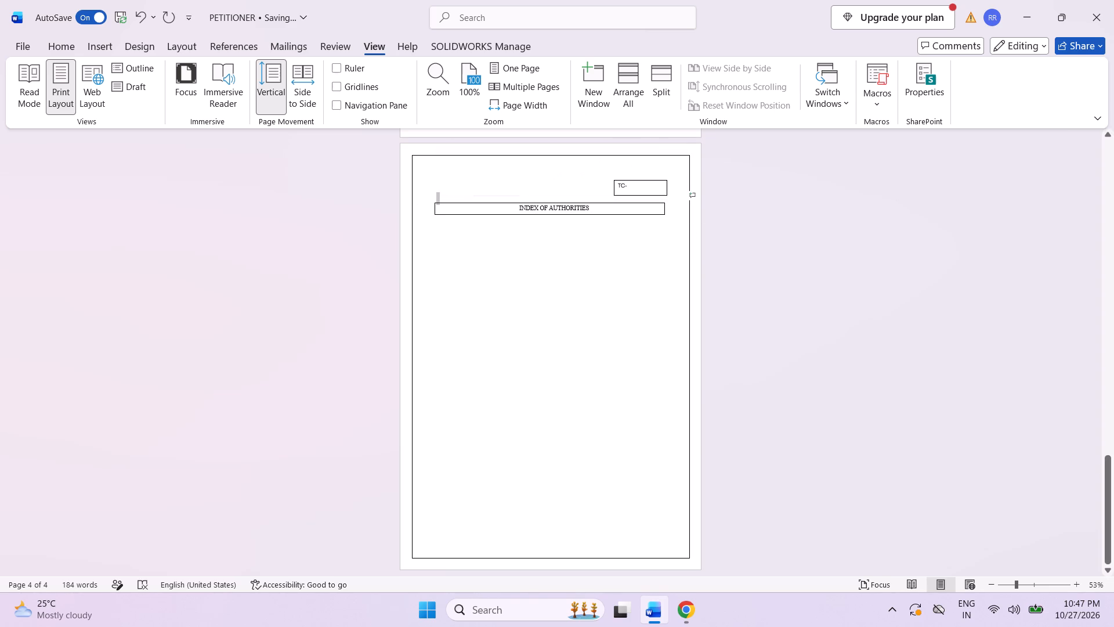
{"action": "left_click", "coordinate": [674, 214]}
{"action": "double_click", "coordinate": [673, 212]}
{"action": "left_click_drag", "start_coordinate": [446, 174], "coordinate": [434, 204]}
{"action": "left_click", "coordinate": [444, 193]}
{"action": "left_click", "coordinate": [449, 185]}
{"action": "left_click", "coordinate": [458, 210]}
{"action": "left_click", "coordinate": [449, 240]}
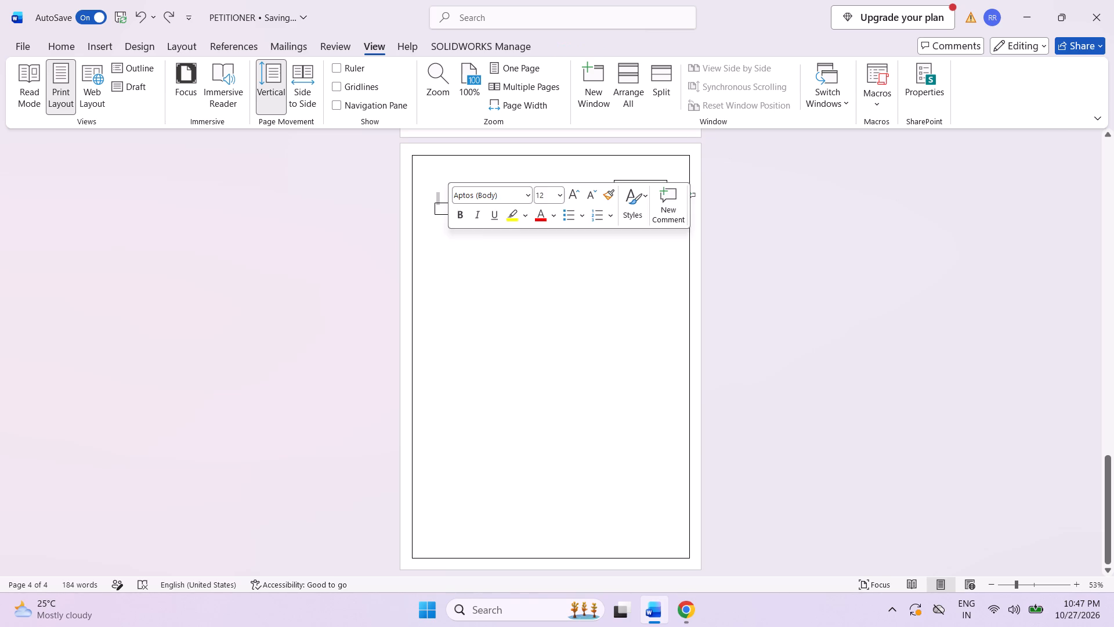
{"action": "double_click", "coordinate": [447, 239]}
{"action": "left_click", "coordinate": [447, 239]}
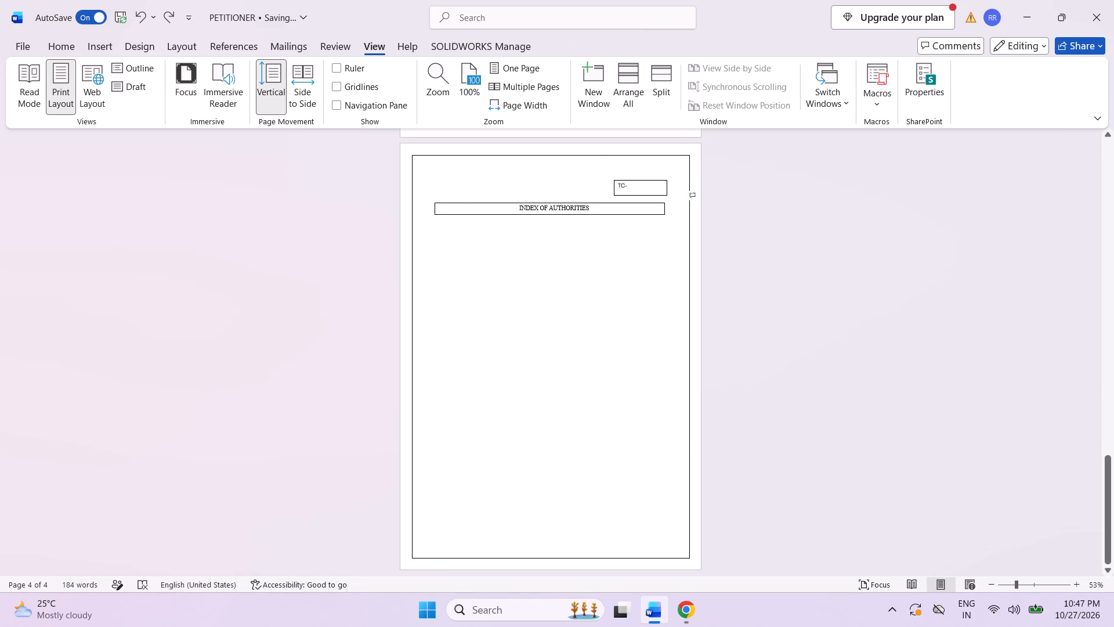
Insert a new paragraph after the one holding the INDEX OF AUTHORITIES box.
{"action": "key", "text": "Down"}
{"action": "key", "text": "Down"}
{"action": "key", "text": "Down"}
{"action": "key", "text": "Return"}
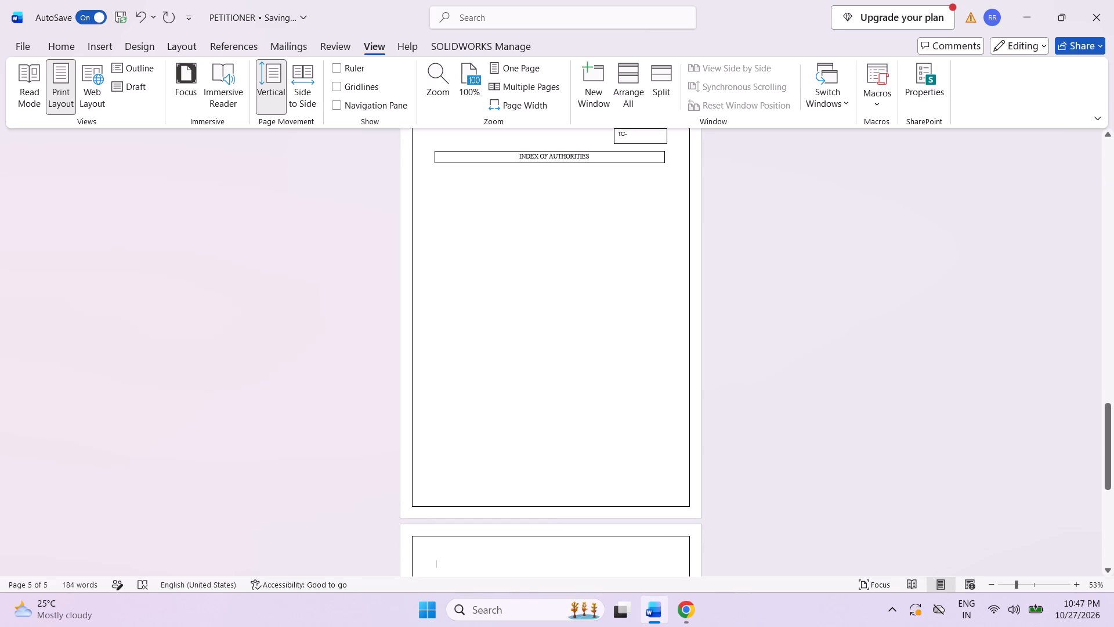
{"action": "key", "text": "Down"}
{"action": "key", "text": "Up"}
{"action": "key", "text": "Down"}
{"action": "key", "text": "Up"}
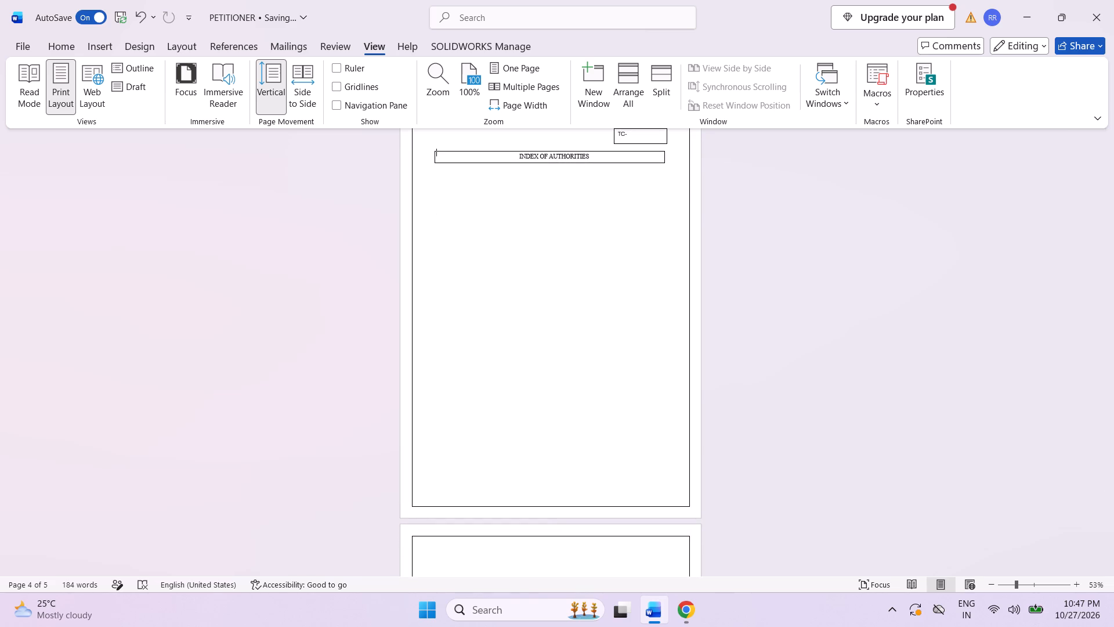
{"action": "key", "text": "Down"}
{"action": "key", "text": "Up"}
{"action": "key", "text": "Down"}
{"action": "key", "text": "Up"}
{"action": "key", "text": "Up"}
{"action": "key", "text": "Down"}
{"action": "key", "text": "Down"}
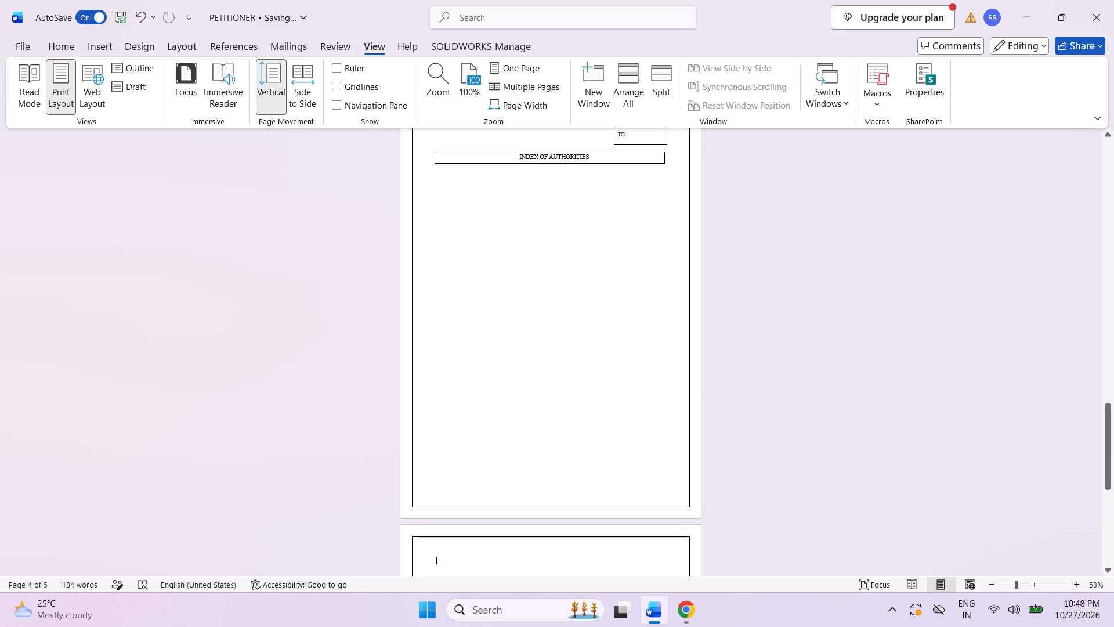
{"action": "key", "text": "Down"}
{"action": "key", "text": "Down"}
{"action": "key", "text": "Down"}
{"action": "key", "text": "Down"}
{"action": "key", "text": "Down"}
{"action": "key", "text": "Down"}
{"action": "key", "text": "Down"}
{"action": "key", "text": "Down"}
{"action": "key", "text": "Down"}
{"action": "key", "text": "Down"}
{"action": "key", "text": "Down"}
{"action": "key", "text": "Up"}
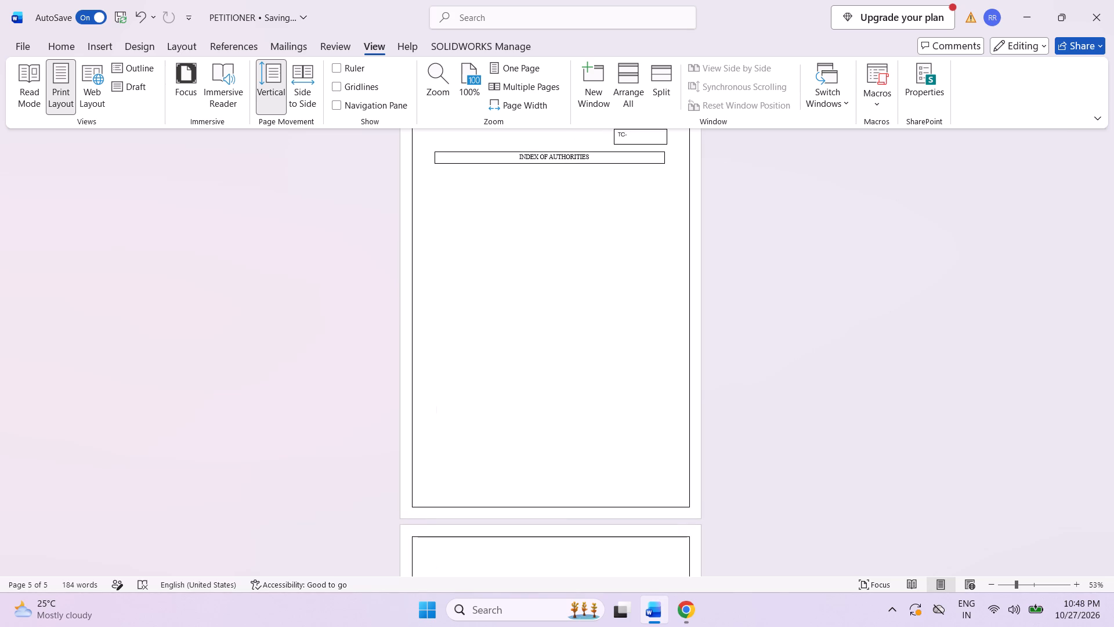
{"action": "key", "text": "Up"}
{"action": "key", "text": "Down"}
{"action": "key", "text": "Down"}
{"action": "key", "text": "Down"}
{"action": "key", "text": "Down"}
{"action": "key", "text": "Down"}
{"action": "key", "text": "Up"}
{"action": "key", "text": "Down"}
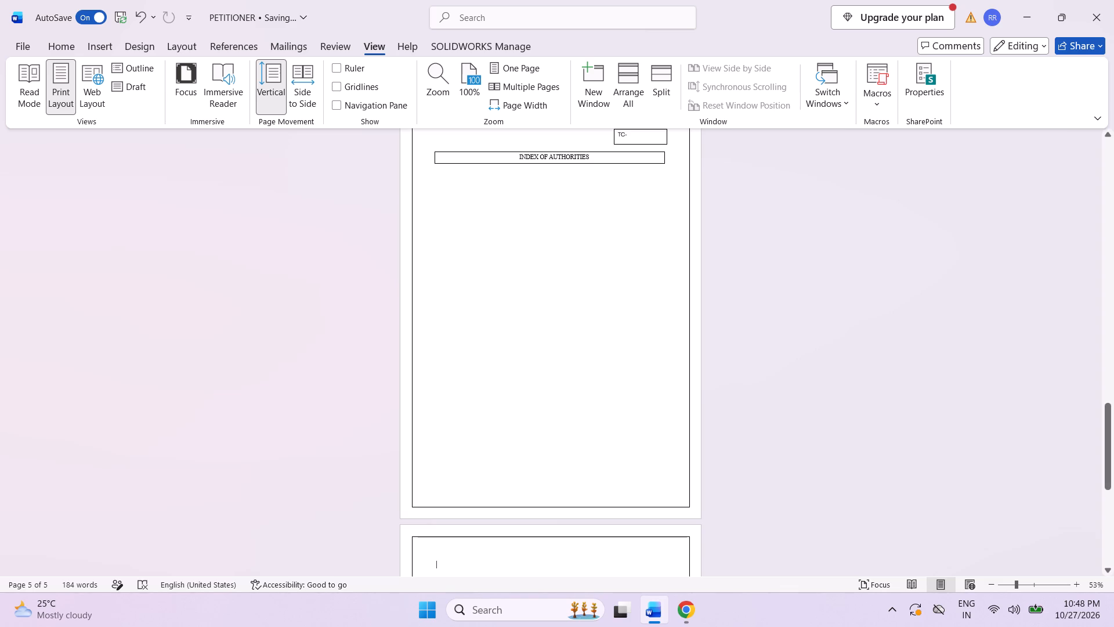
Try to place the text cursor in the blank area directly below the INDEX OF AUTHORITIES box on the fourth page.
{"action": "double_click", "coordinate": [444, 184]}
{"action": "triple_click", "coordinate": [444, 184]}
{"action": "left_click", "coordinate": [465, 201]}
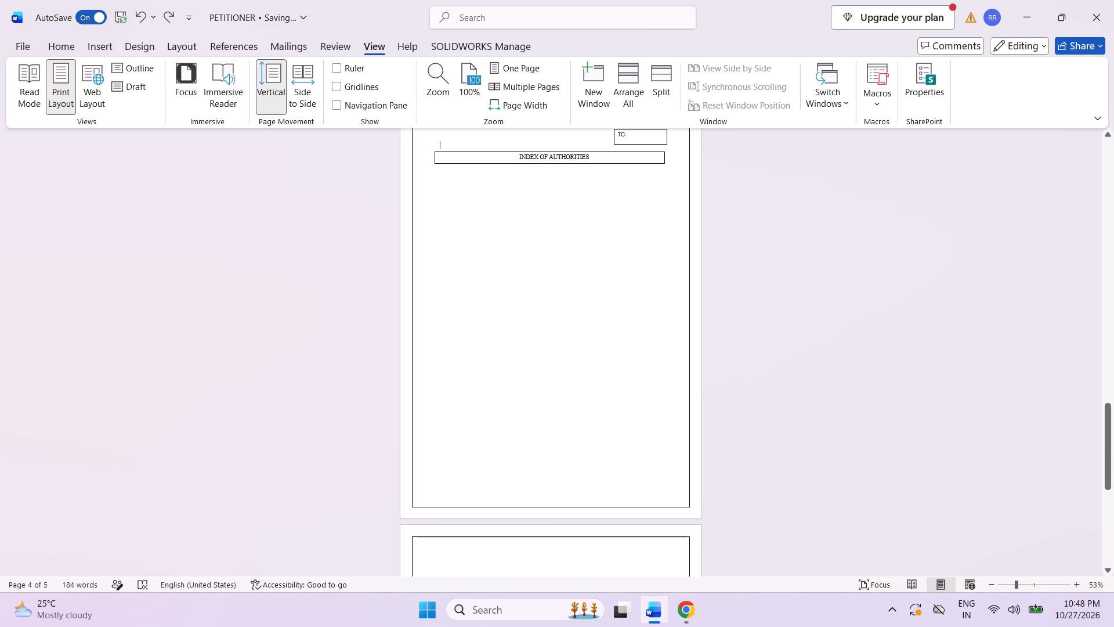
{"action": "double_click", "coordinate": [458, 193]}
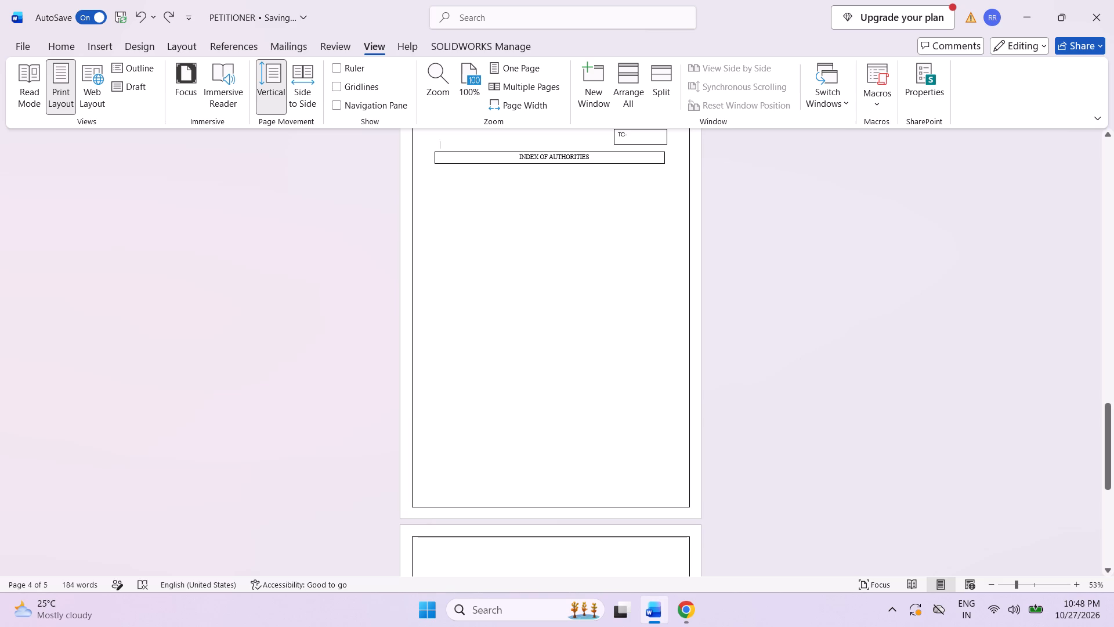
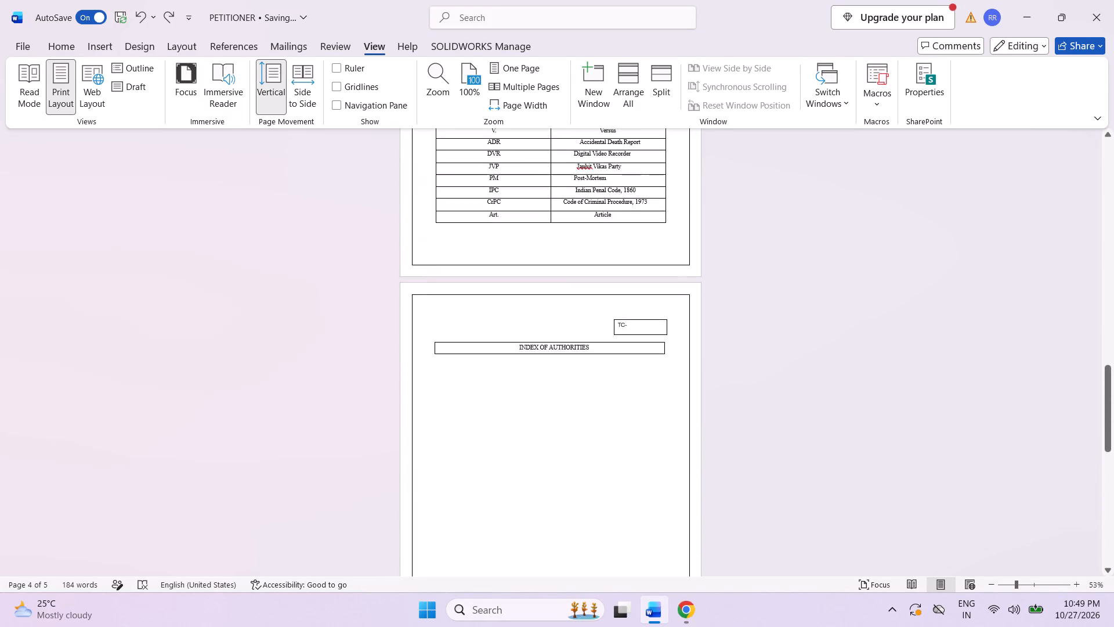
Look over the document's last pages, from LIST OF ABBREVIATIONS through INDEX OF AUTHORITIES to the blank page at the end.
{"action": "scroll", "coordinate": [663, 557], "scroll_direction": "up", "scroll_amount": 19}
{"action": "scroll", "coordinate": [665, 558], "scroll_direction": "down", "scroll_amount": 6}
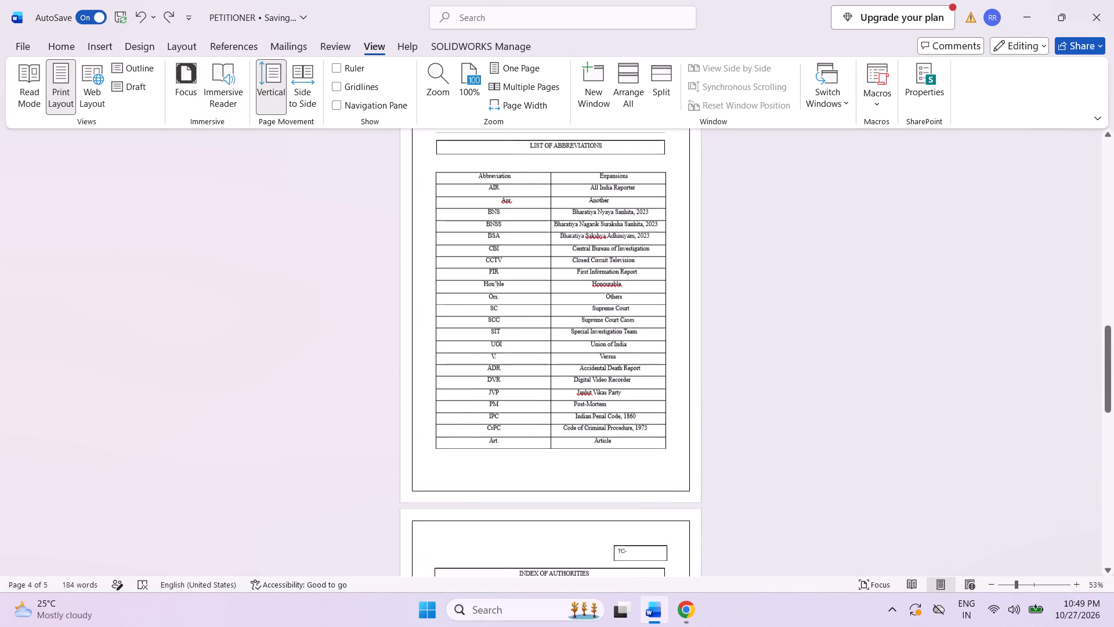
{"action": "scroll", "coordinate": [665, 558], "scroll_direction": "down", "scroll_amount": 12}
{"action": "scroll", "coordinate": [664, 563], "scroll_direction": "up", "scroll_amount": 9}
{"action": "scroll", "coordinate": [664, 563], "scroll_direction": "down", "scroll_amount": 14}
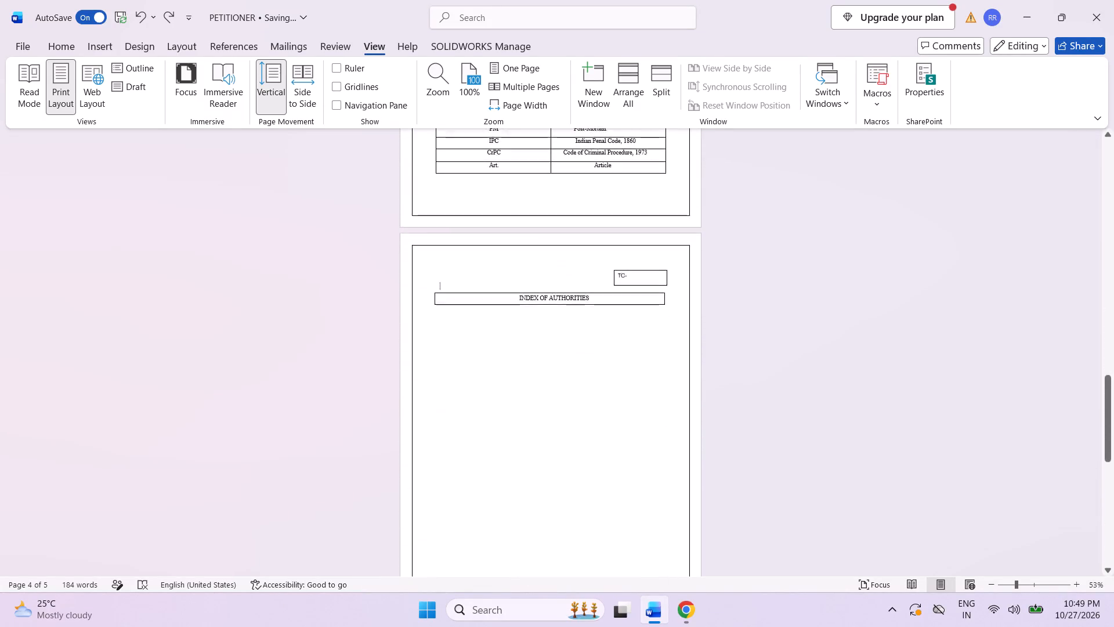
{"action": "scroll", "coordinate": [663, 561], "scroll_direction": "down", "scroll_amount": 16}
{"action": "scroll", "coordinate": [663, 561], "scroll_direction": "up", "scroll_amount": 9}
{"action": "scroll", "coordinate": [663, 561], "scroll_direction": "down", "scroll_amount": 10}
{"action": "scroll", "coordinate": [663, 561], "scroll_direction": "down", "scroll_amount": 15}
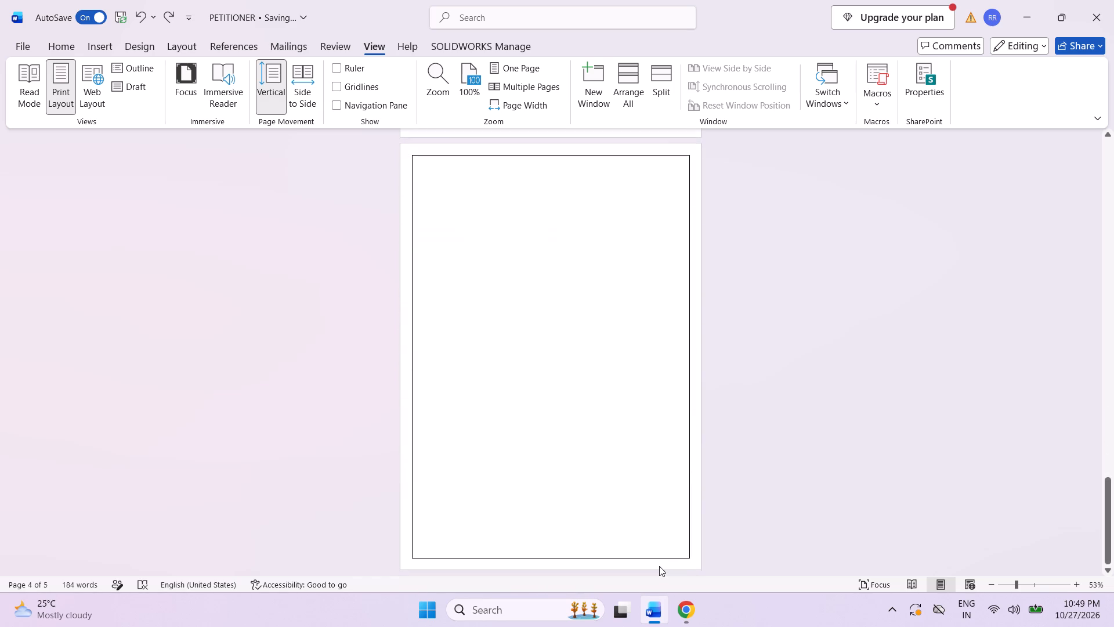
{"action": "scroll", "coordinate": [659, 566], "scroll_direction": "down", "scroll_amount": 4}
{"action": "scroll", "coordinate": [659, 565], "scroll_direction": "up", "scroll_amount": 10}
{"action": "scroll", "coordinate": [656, 580], "scroll_direction": "down", "scroll_amount": 10}
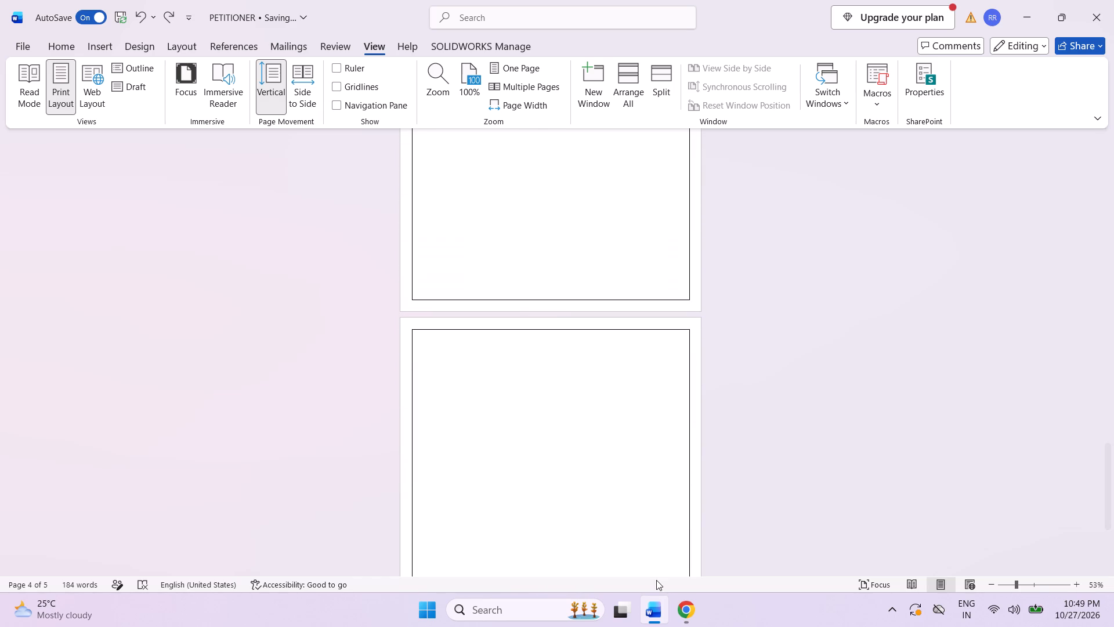
{"action": "scroll", "coordinate": [656, 580], "scroll_direction": "down", "scroll_amount": 2}
{"action": "scroll", "coordinate": [655, 576], "scroll_direction": "up", "scroll_amount": 9}
{"action": "scroll", "coordinate": [638, 490], "scroll_direction": "down", "scroll_amount": 10}
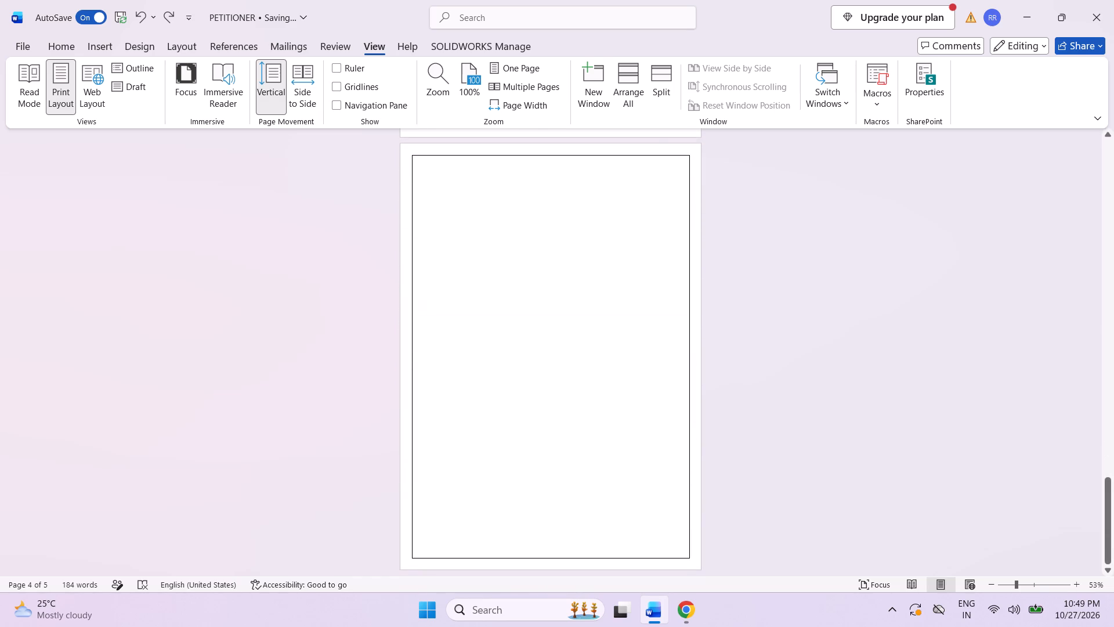
{"action": "scroll", "coordinate": [617, 517], "scroll_direction": "down", "scroll_amount": 18}
{"action": "scroll", "coordinate": [613, 521], "scroll_direction": "down", "scroll_amount": 11}
{"action": "scroll", "coordinate": [613, 526], "scroll_direction": "up", "scroll_amount": 8}
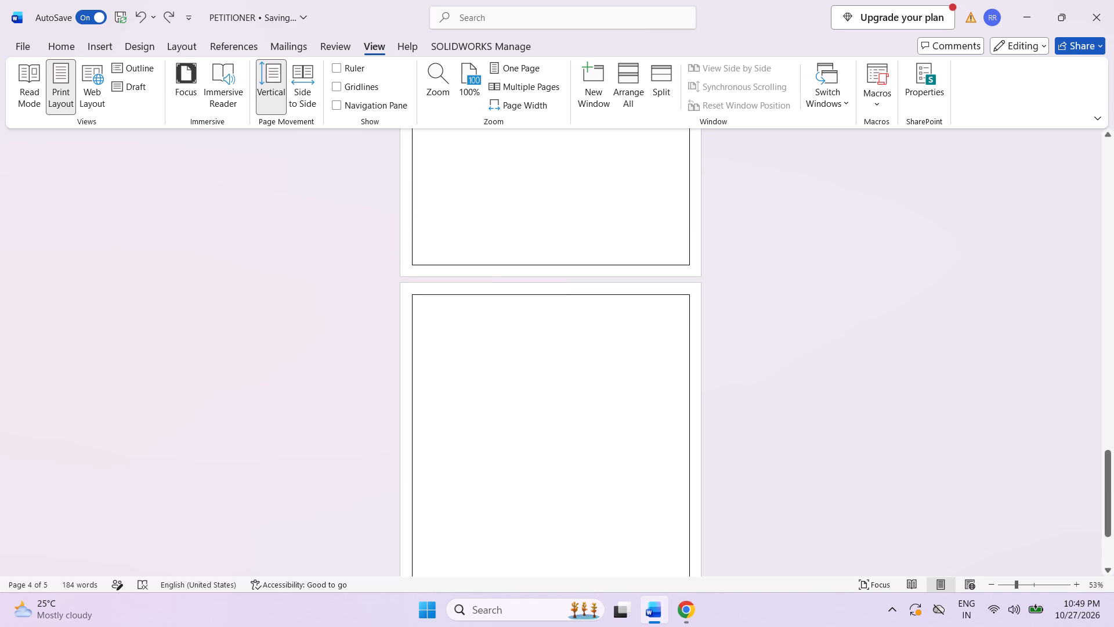
{"action": "scroll", "coordinate": [460, 573], "scroll_direction": "up", "scroll_amount": 6}
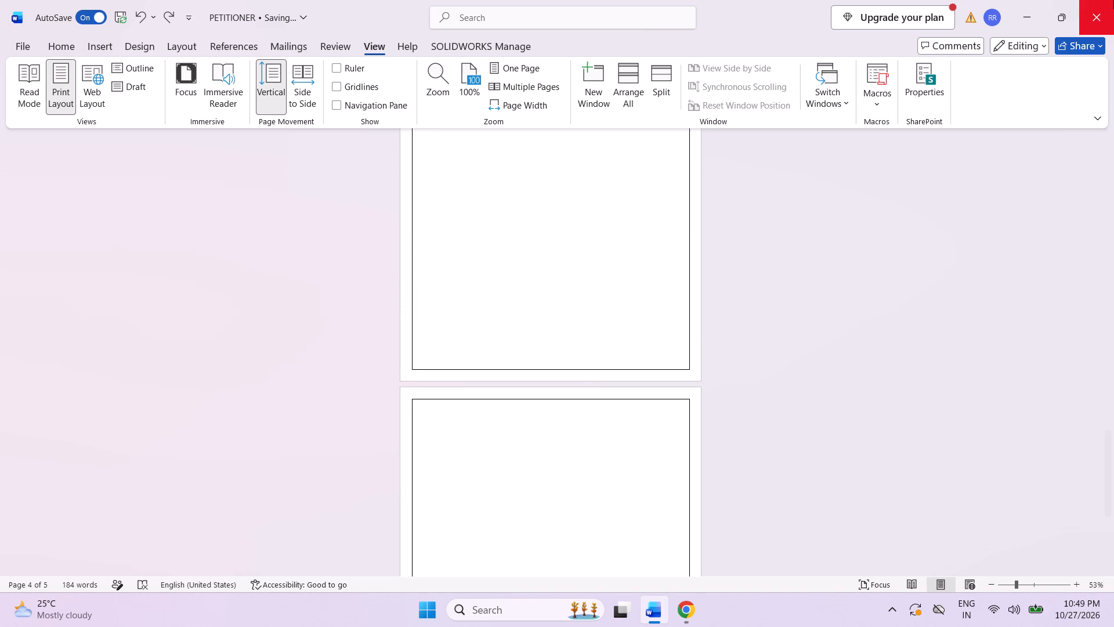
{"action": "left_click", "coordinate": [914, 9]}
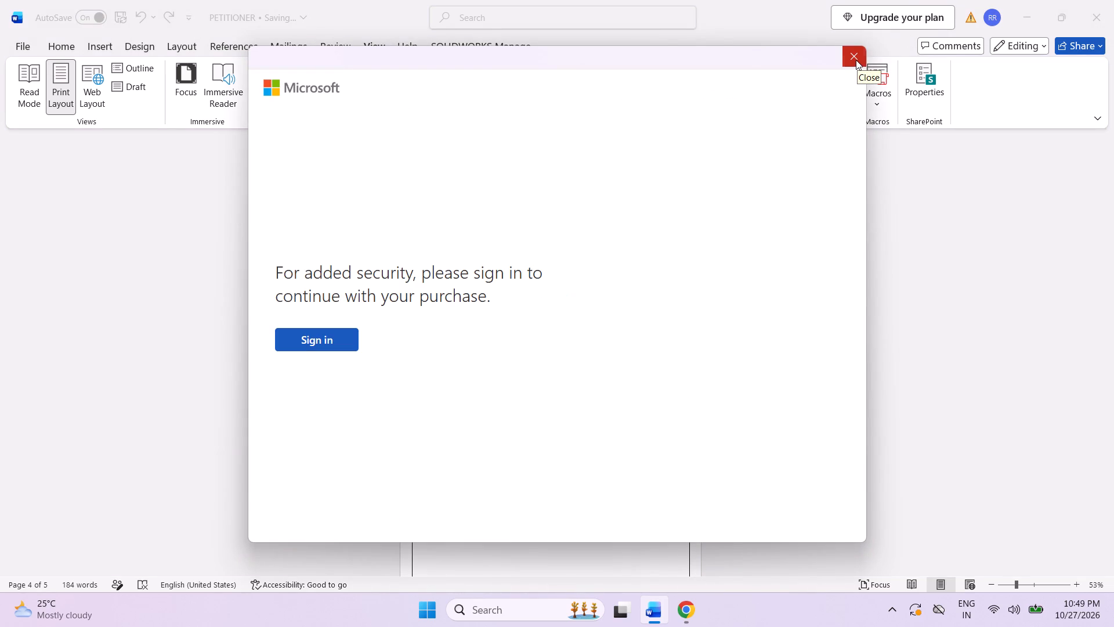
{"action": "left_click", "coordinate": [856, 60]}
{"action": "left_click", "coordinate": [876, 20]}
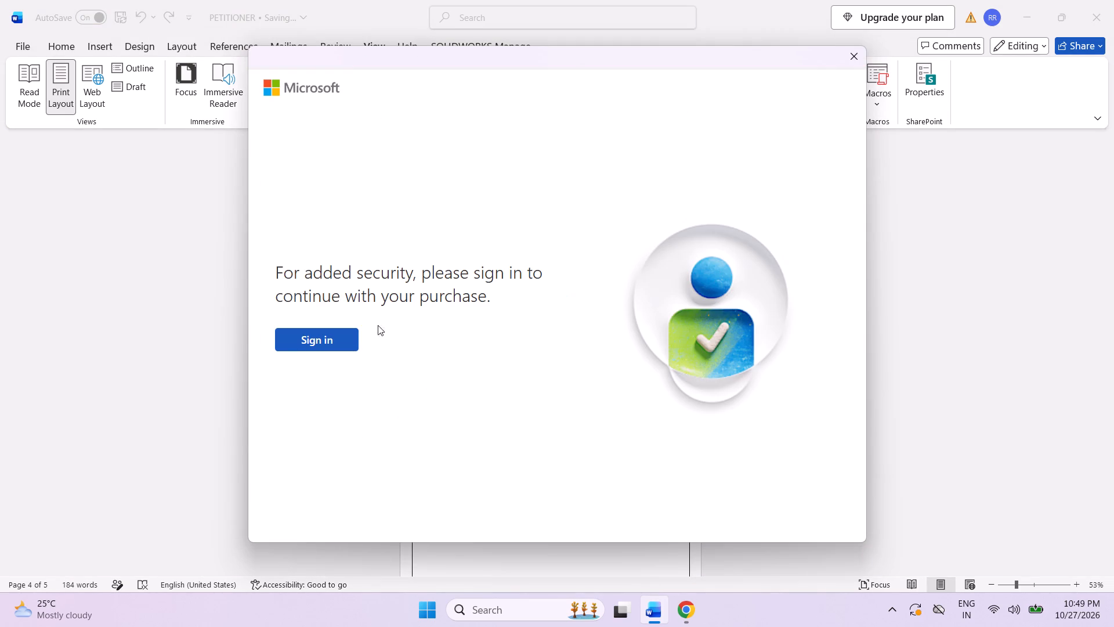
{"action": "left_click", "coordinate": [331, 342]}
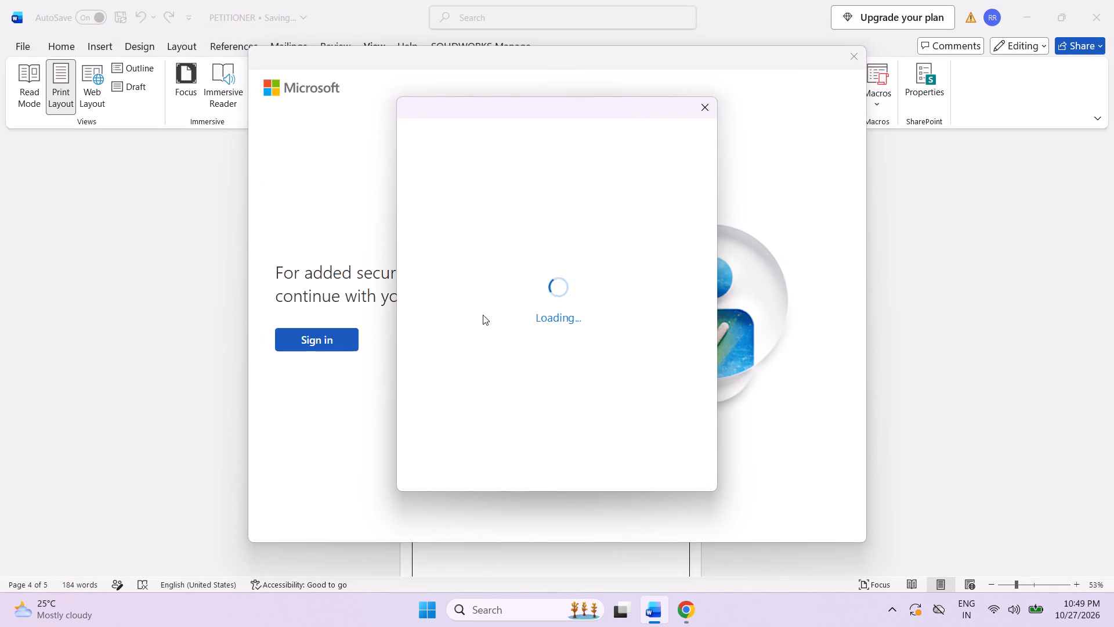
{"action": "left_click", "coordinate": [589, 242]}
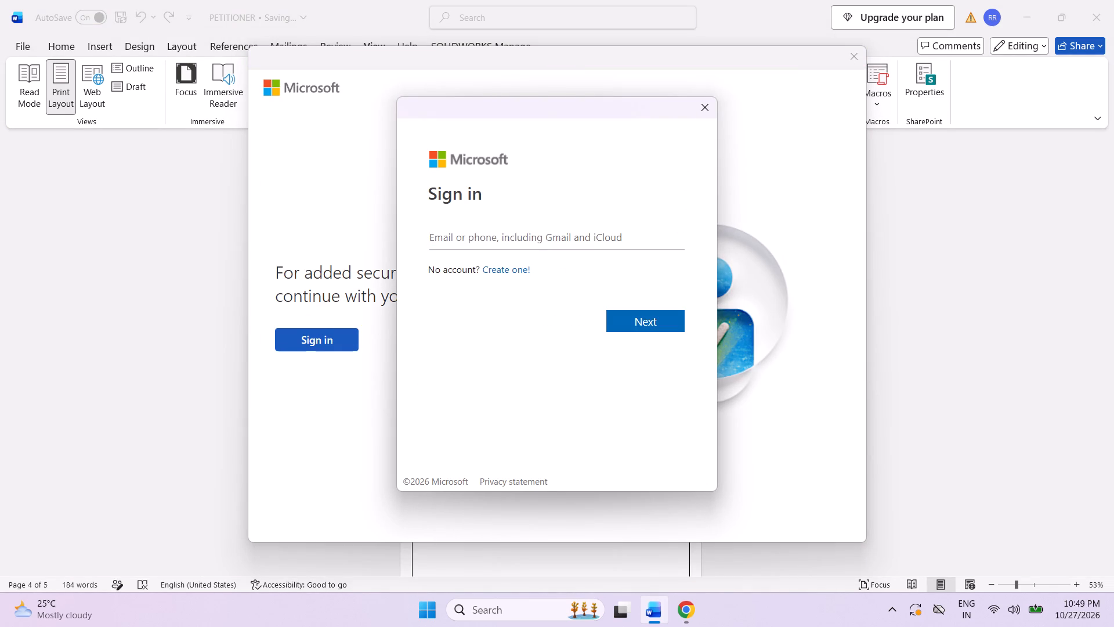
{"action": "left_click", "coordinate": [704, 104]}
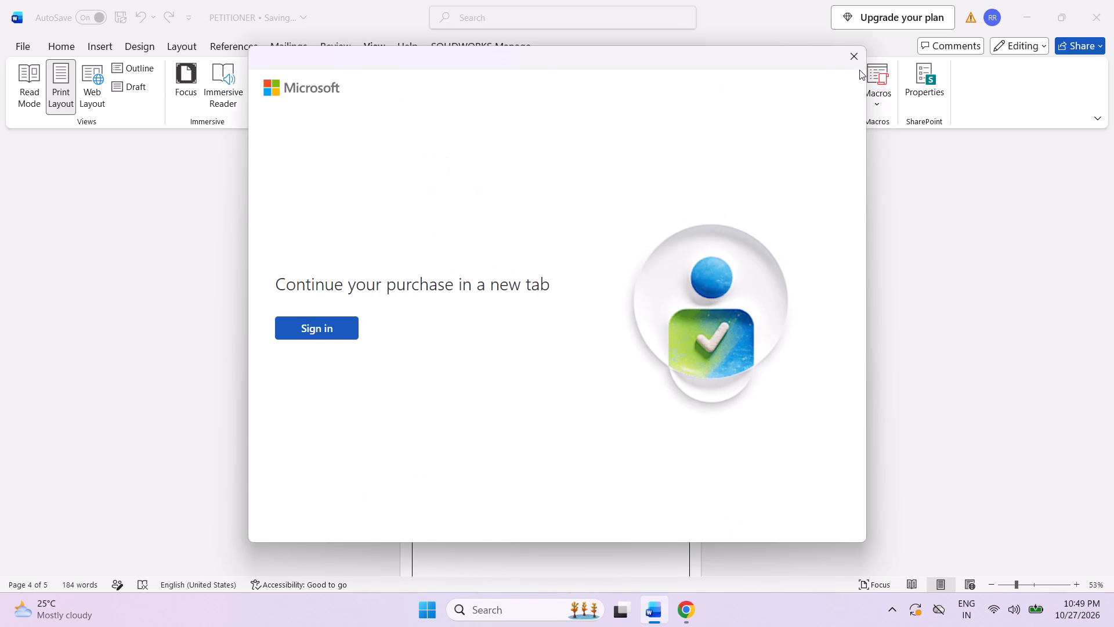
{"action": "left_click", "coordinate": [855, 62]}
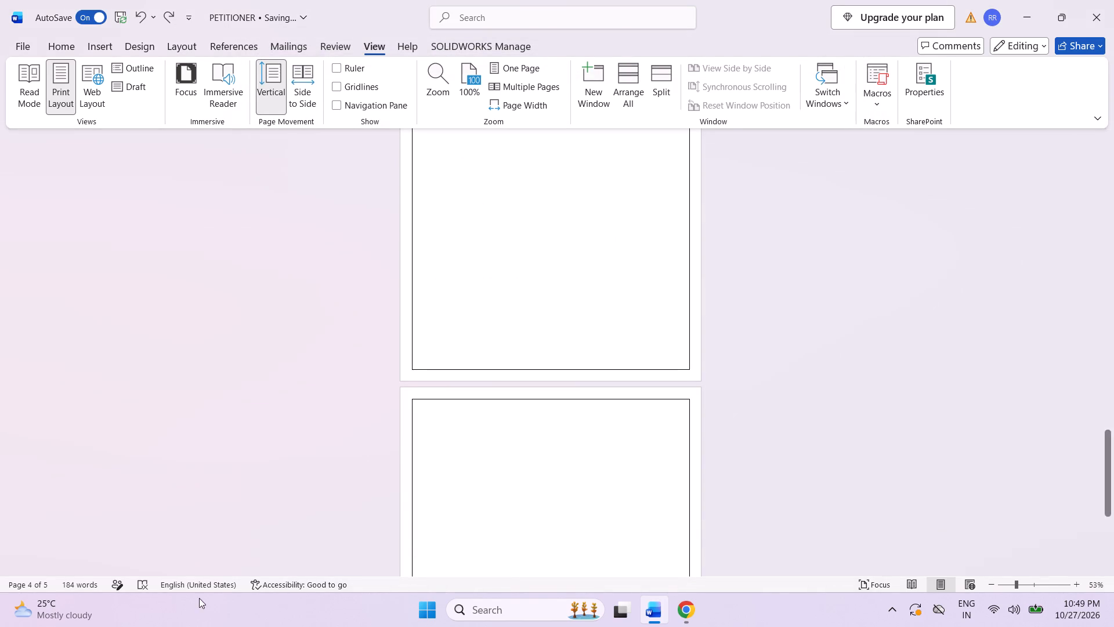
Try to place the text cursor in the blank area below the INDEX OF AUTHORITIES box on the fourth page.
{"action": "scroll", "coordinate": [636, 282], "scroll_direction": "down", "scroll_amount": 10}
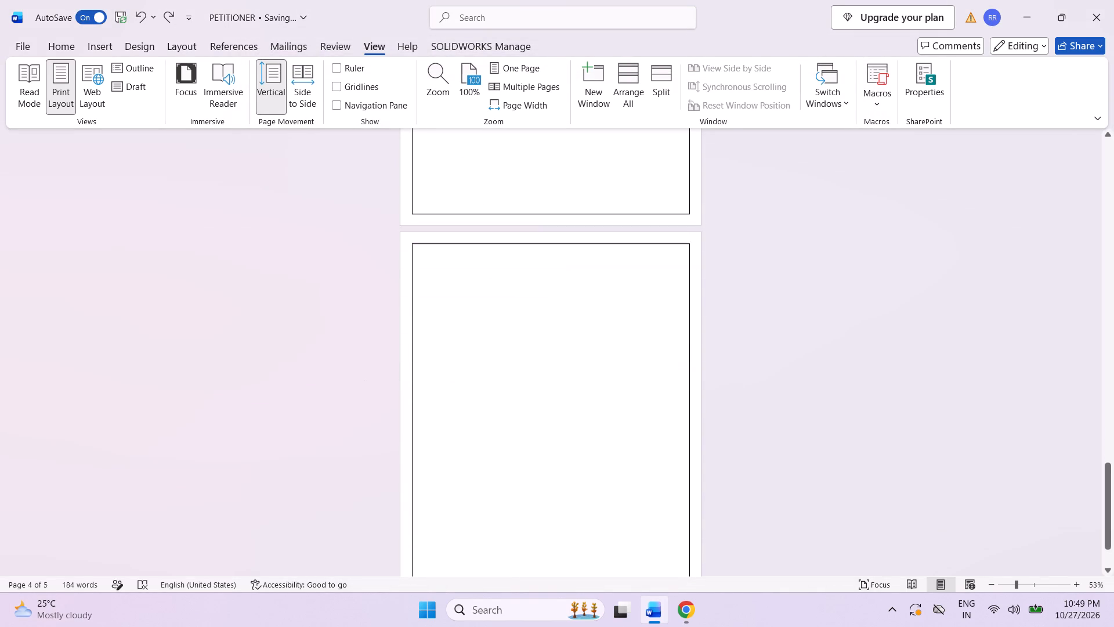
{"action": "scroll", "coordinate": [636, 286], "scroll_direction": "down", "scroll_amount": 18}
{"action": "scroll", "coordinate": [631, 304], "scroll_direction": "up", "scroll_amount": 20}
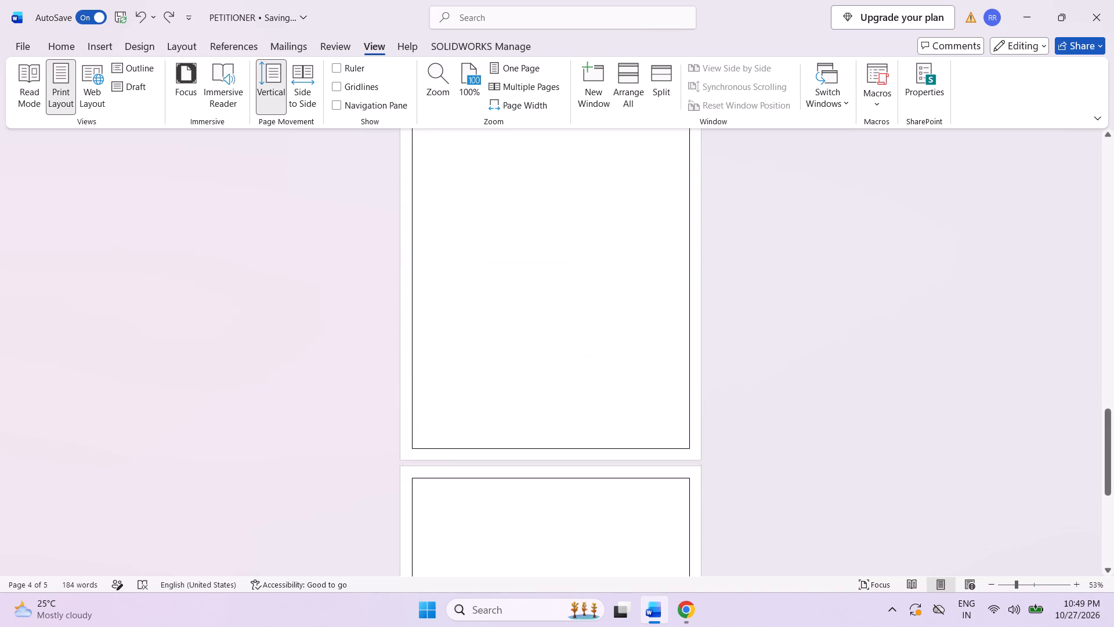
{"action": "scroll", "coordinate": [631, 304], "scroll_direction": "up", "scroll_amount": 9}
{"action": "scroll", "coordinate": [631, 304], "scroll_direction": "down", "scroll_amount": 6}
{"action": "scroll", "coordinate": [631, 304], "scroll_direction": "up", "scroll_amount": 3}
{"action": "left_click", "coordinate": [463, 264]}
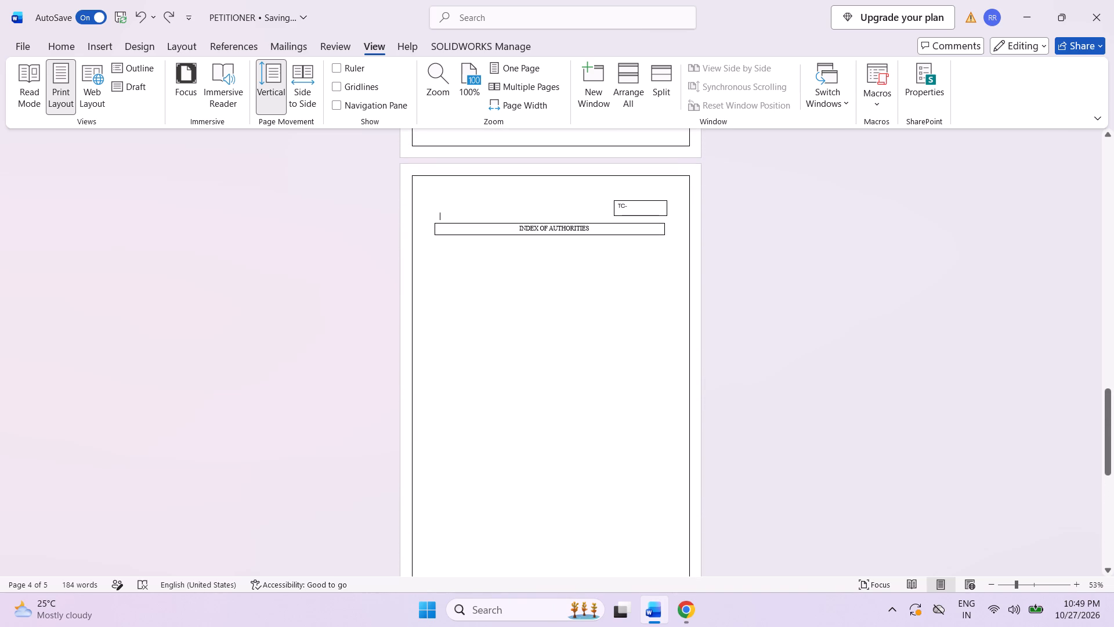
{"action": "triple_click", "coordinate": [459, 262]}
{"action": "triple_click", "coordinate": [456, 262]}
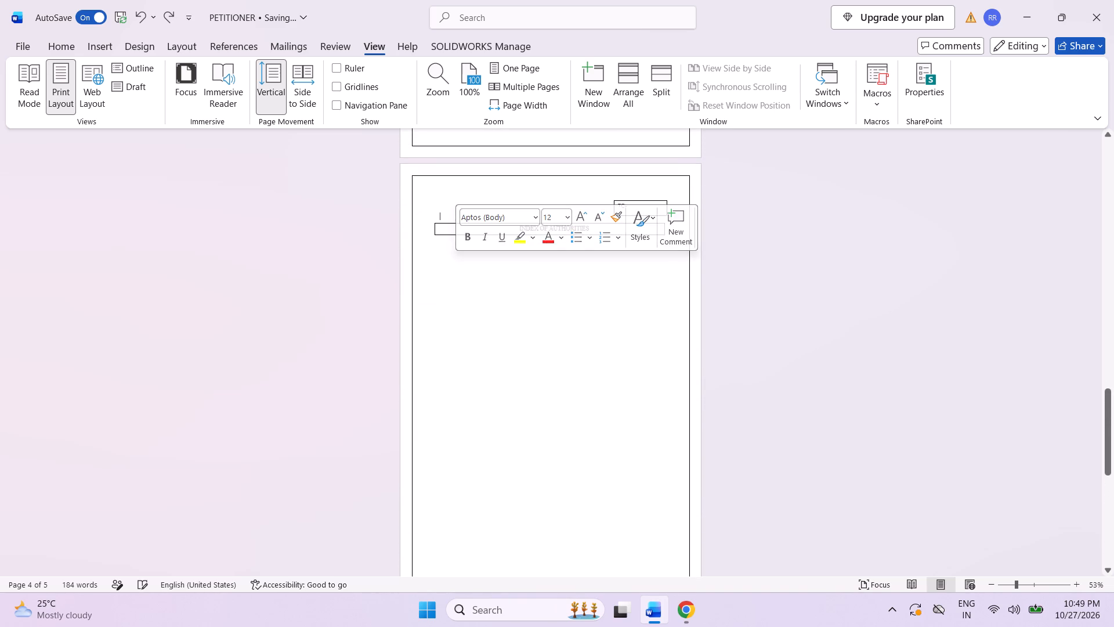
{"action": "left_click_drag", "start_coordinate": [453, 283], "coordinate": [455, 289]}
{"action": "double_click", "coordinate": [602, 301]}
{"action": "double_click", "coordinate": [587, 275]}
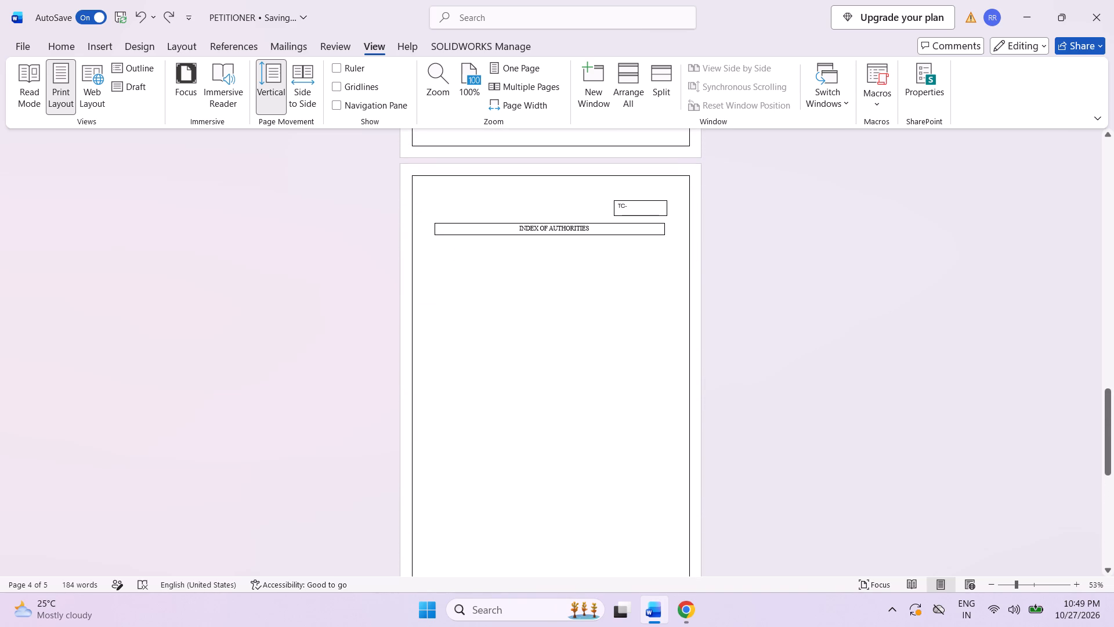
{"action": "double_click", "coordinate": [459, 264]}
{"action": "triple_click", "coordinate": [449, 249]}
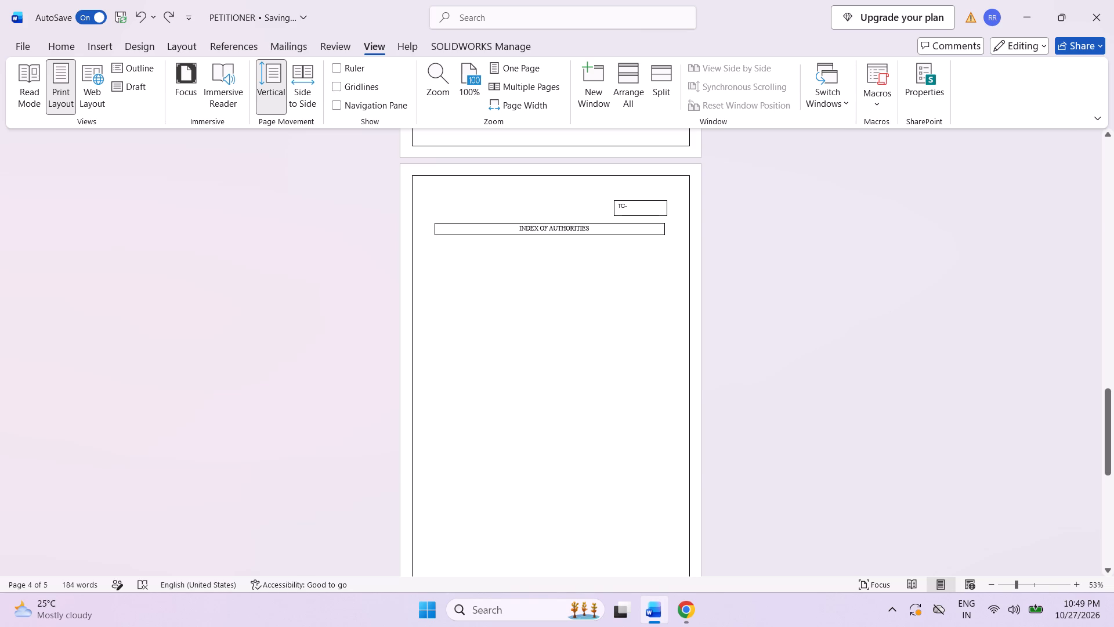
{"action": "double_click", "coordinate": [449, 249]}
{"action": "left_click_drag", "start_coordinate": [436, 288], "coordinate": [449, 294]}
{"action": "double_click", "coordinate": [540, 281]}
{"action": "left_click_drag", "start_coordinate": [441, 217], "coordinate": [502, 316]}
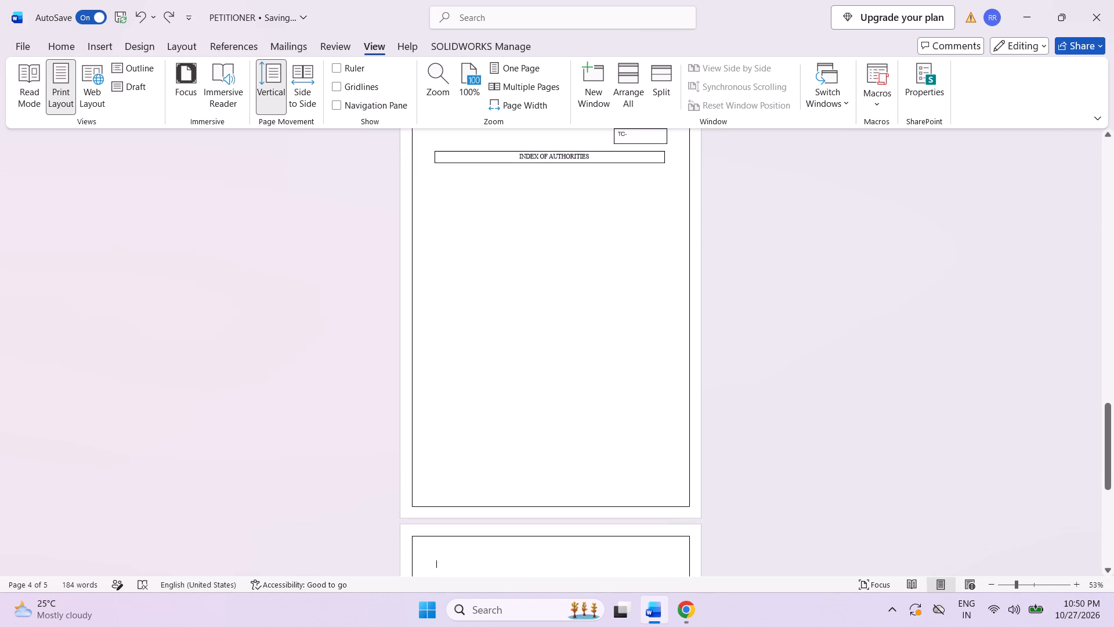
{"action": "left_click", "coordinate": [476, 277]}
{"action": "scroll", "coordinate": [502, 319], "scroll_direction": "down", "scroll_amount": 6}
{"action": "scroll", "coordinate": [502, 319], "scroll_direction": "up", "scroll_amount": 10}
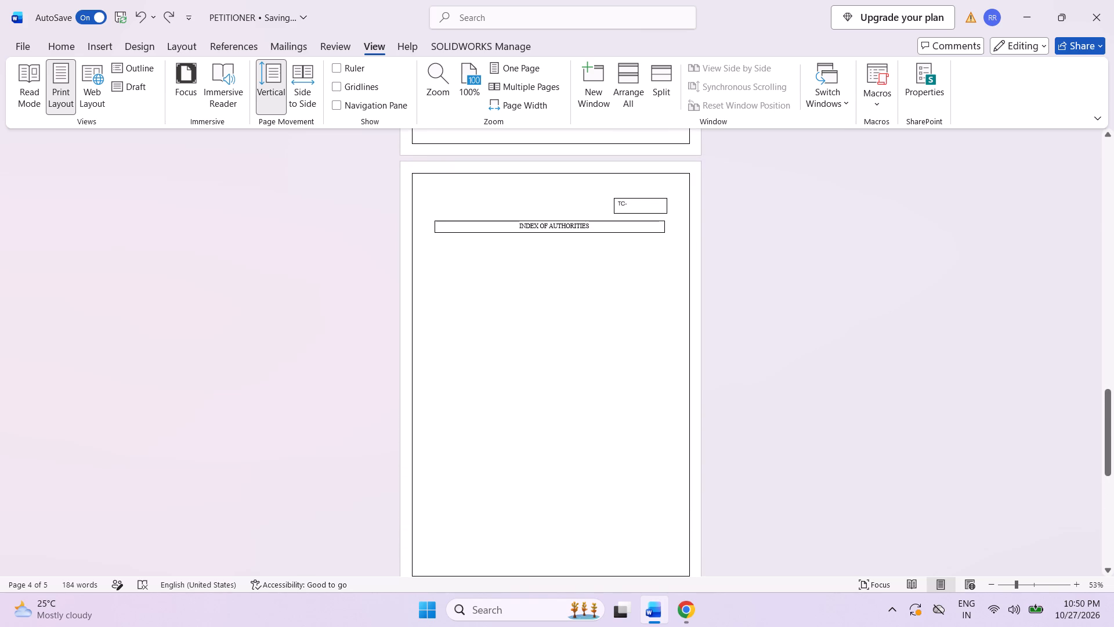
Move the INDEX OF AUTHORITIES box up to overlap the TC- box and place the text cursor on the line below it.
{"action": "left_click", "coordinate": [666, 233]}
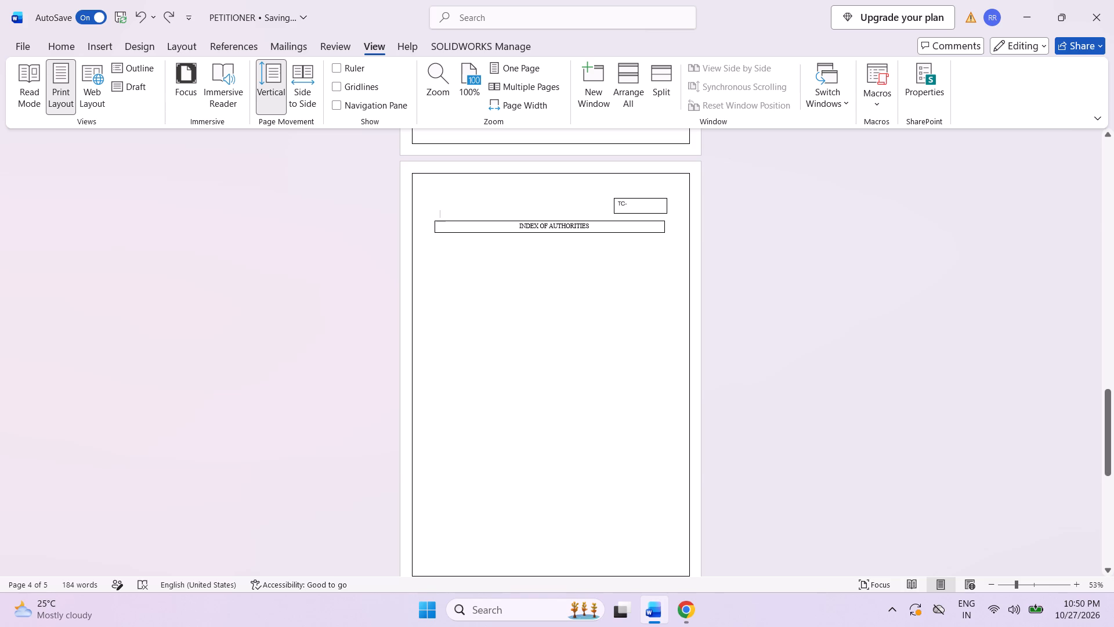
{"action": "left_click_drag", "start_coordinate": [556, 227], "coordinate": [562, 214]}
{"action": "left_click", "coordinate": [545, 219]}
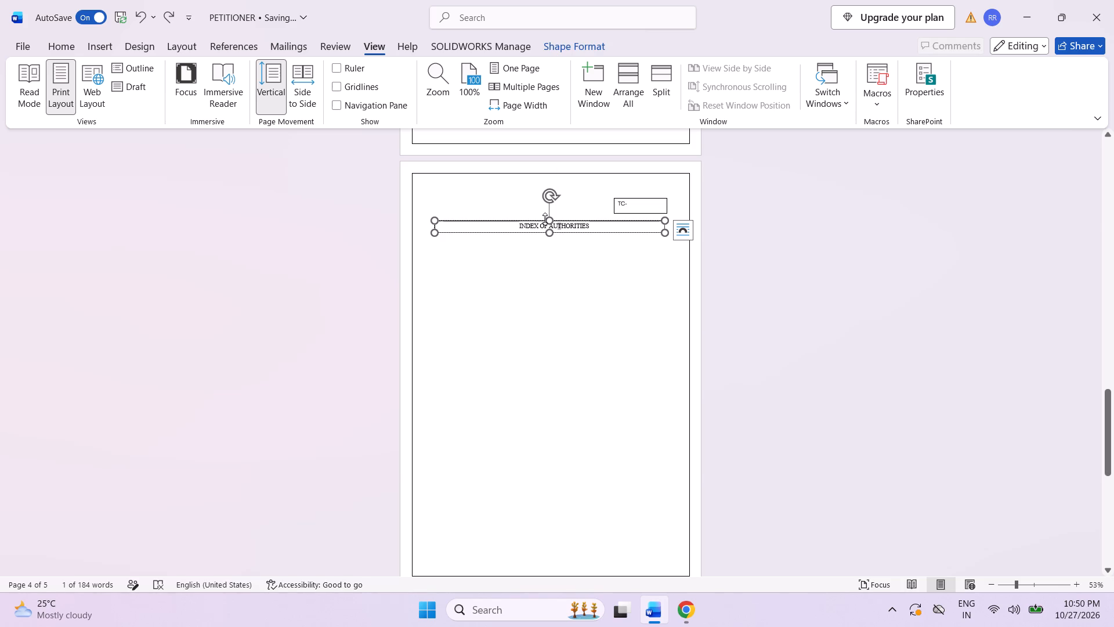
{"action": "left_click_drag", "start_coordinate": [565, 221], "coordinate": [564, 208]}
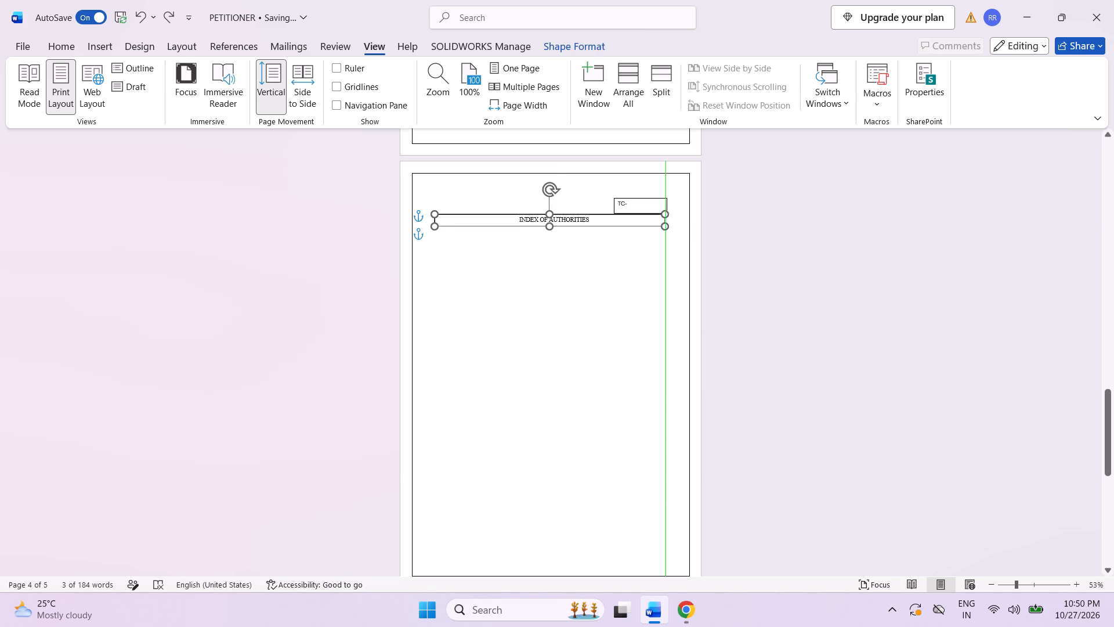
{"action": "left_click_drag", "start_coordinate": [564, 208], "coordinate": [563, 199]}
{"action": "left_click", "coordinate": [471, 225]}
{"action": "double_click", "coordinate": [444, 229]}
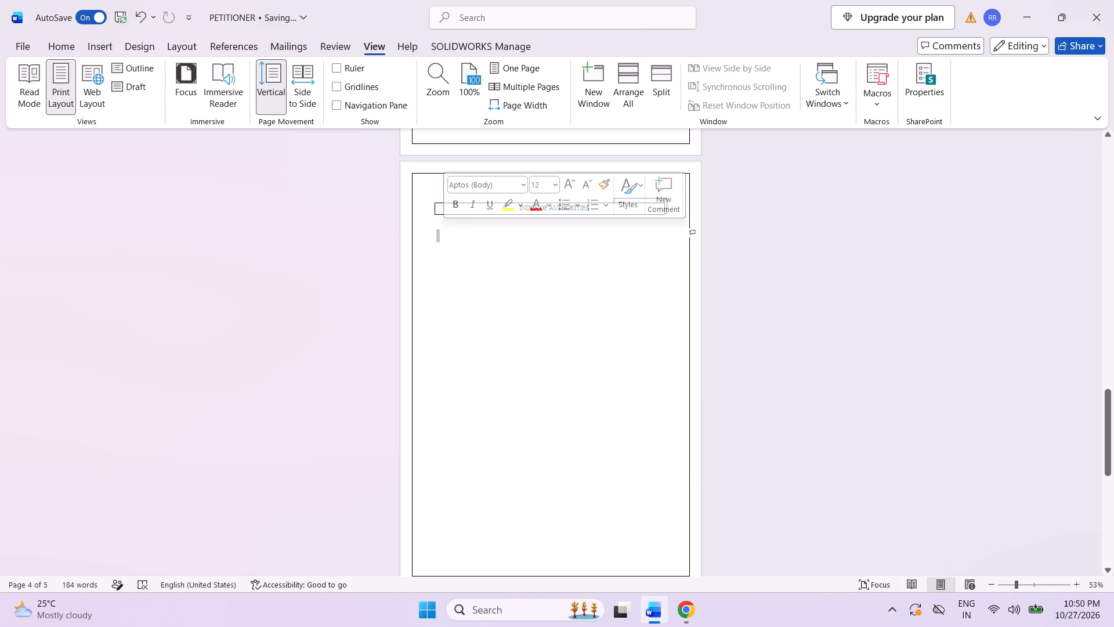
{"action": "left_click", "coordinate": [437, 236]}
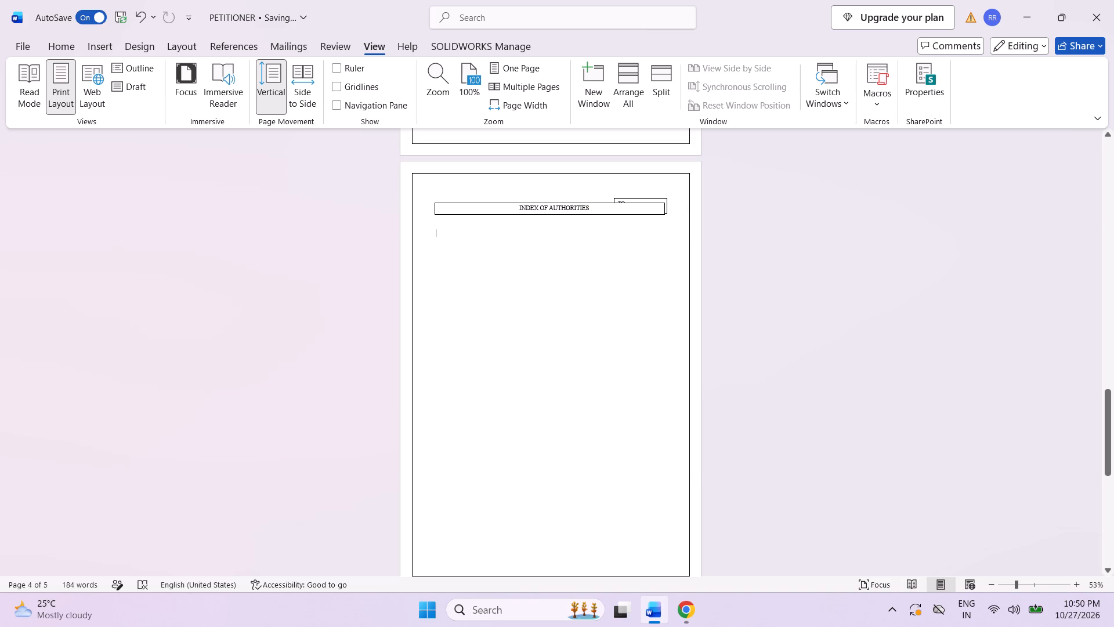
Move the INDEX OF AUTHORITIES box down to just beneath the TC- box and place the text cursor directly below it.
{"action": "left_click_drag", "start_coordinate": [545, 205], "coordinate": [542, 211]}
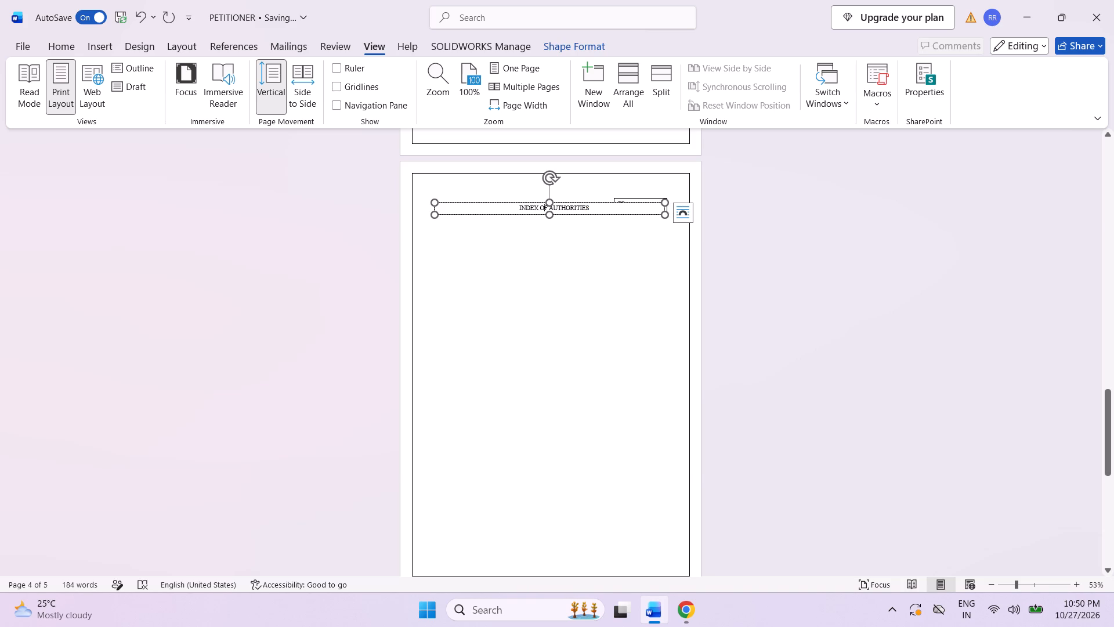
{"action": "left_click", "coordinate": [430, 239]}
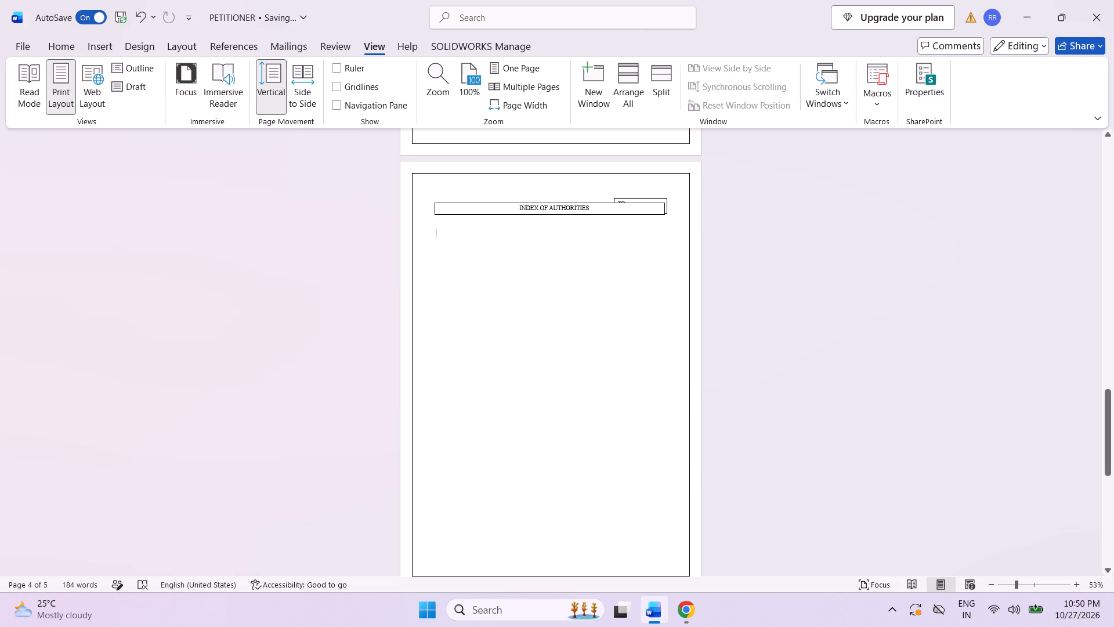
{"action": "left_click_drag", "start_coordinate": [545, 212], "coordinate": [545, 220]}
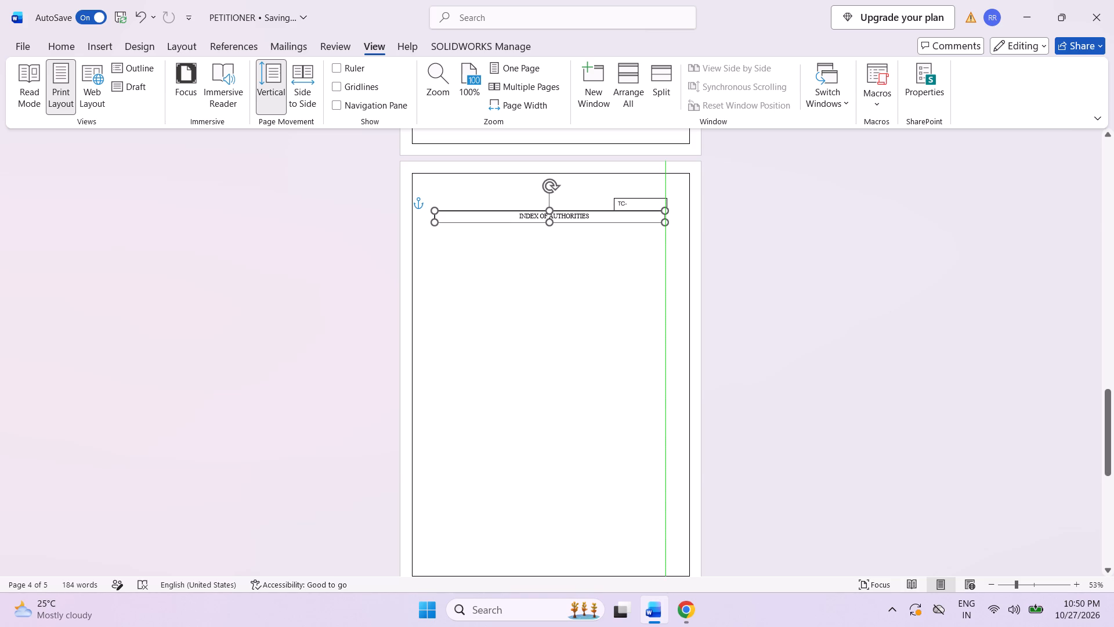
{"action": "left_click_drag", "start_coordinate": [545, 220], "coordinate": [543, 226]}
{"action": "left_click", "coordinate": [453, 244]}
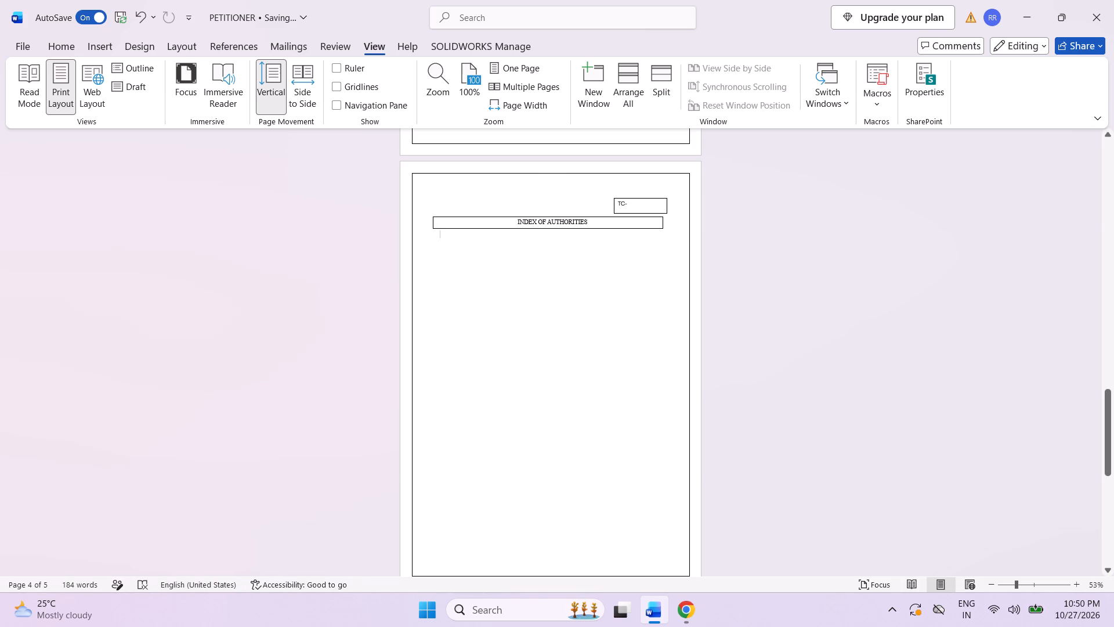
Insert a new paragraph at the text cursor below the INDEX OF AUTHORITIES box and move the cursor back up one line.
{"action": "key", "text": "Return"}
{"action": "key", "text": "Up"}
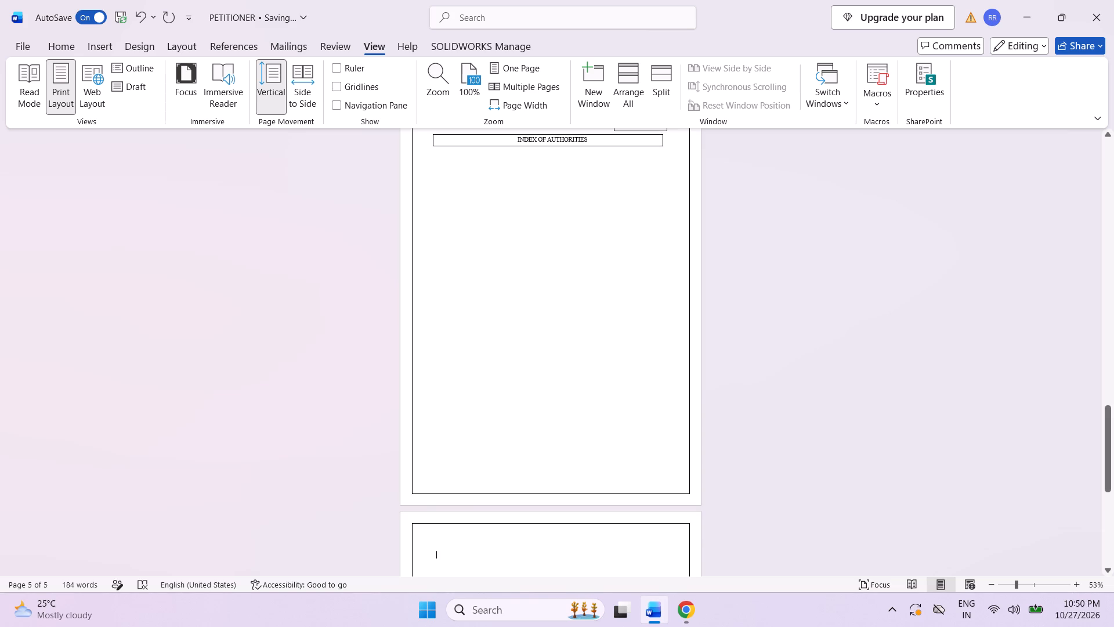
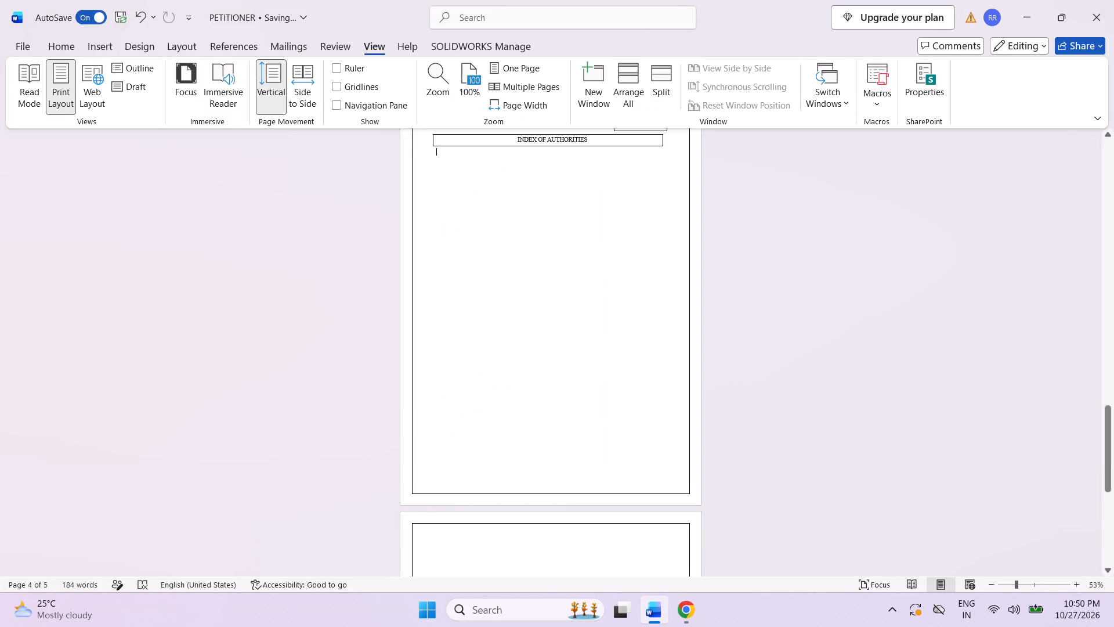
Paste the copied constitution and statutes text and bring it up directly beneath the INDEX OF AUTHORITIES box on the fourth page.
{"action": "key", "text": "ctrl+v"}
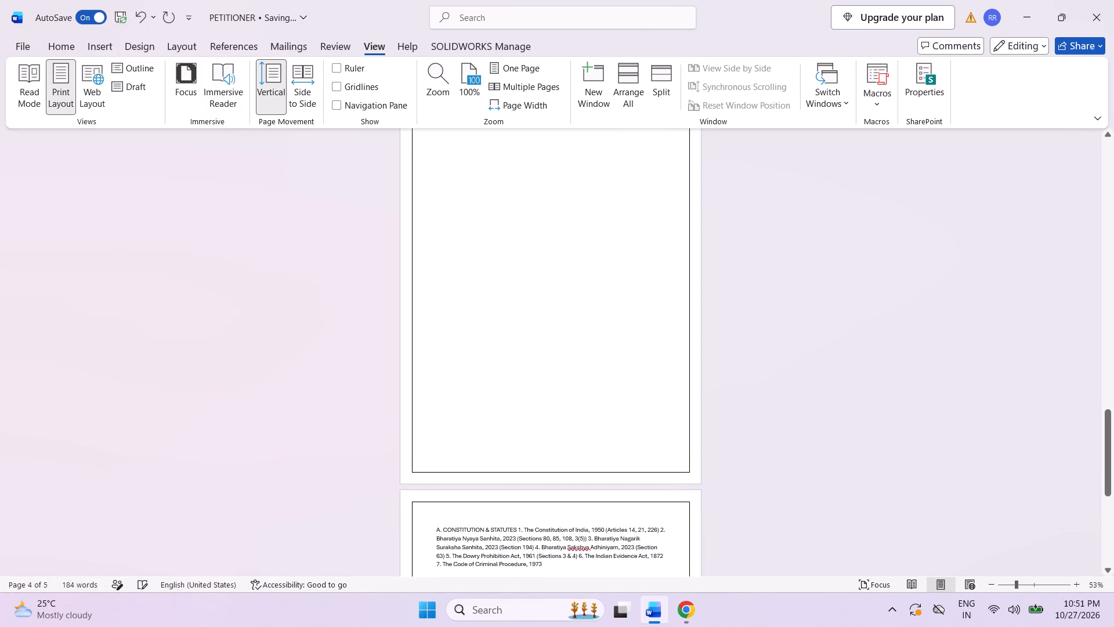
{"action": "scroll", "coordinate": [475, 411], "scroll_direction": "up", "scroll_amount": 2}
{"action": "scroll", "coordinate": [475, 410], "scroll_direction": "down", "scroll_amount": 2}
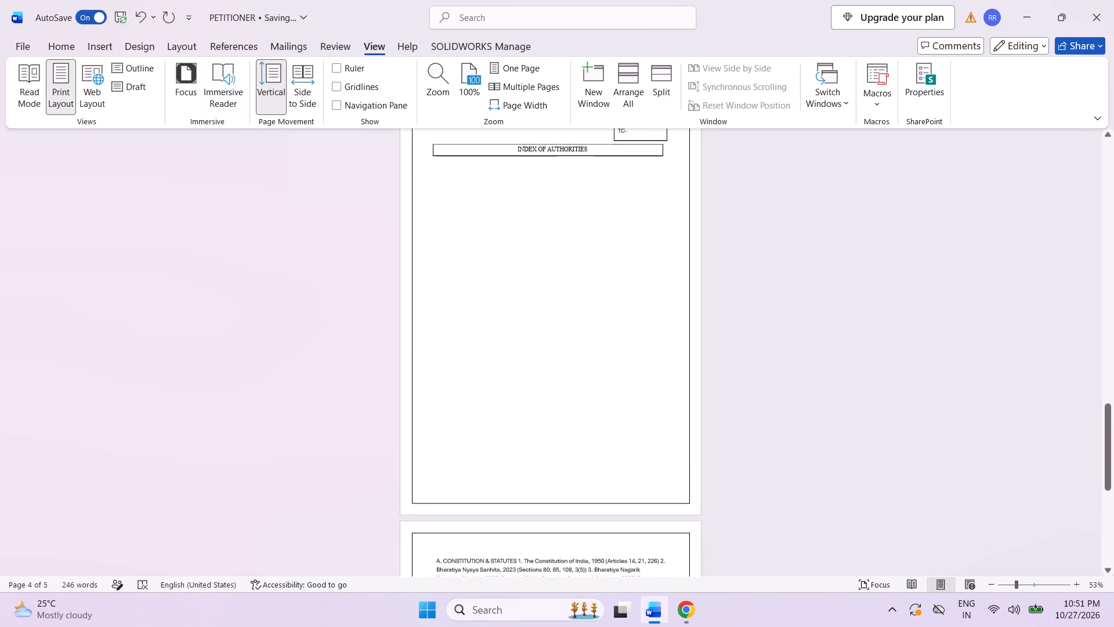
{"action": "scroll", "coordinate": [475, 410], "scroll_direction": "down", "scroll_amount": 4}
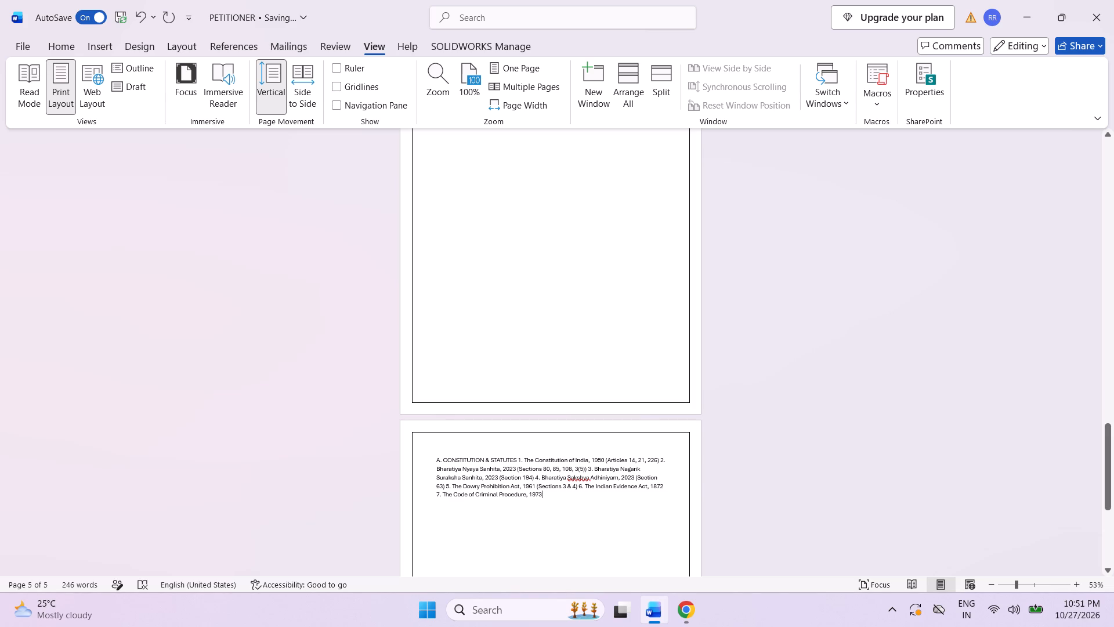
{"action": "left_click", "coordinate": [433, 460]}
{"action": "key", "text": "BackSpace"}
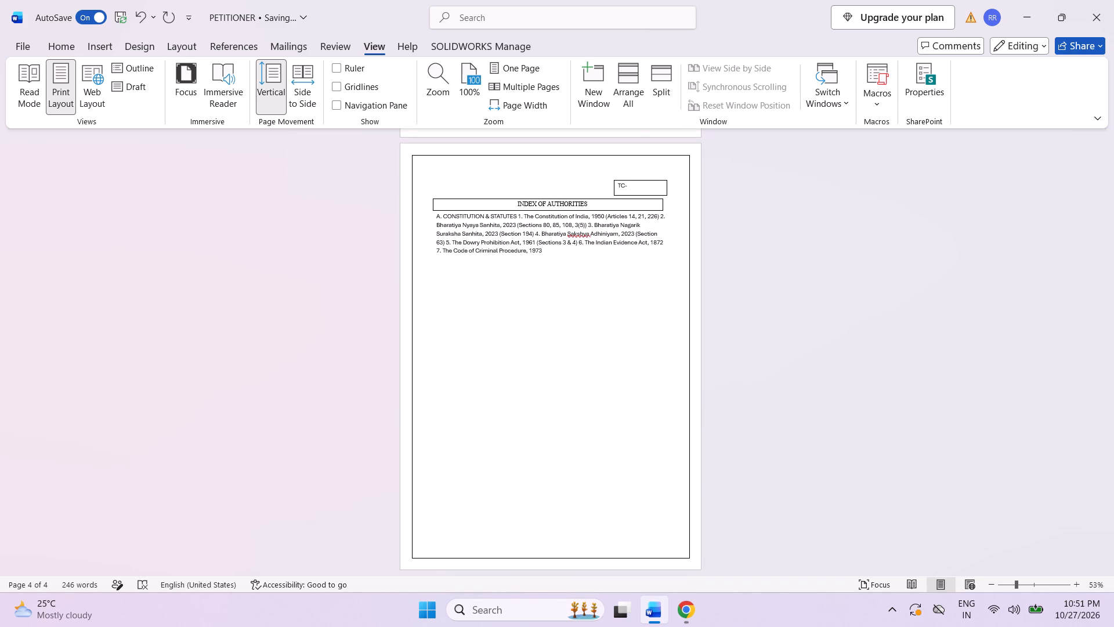
Break the pasted text after "A. CONSTITUTION & STATUTES" so the numbered entries start on a new line.
{"action": "left_click", "coordinate": [516, 217]}
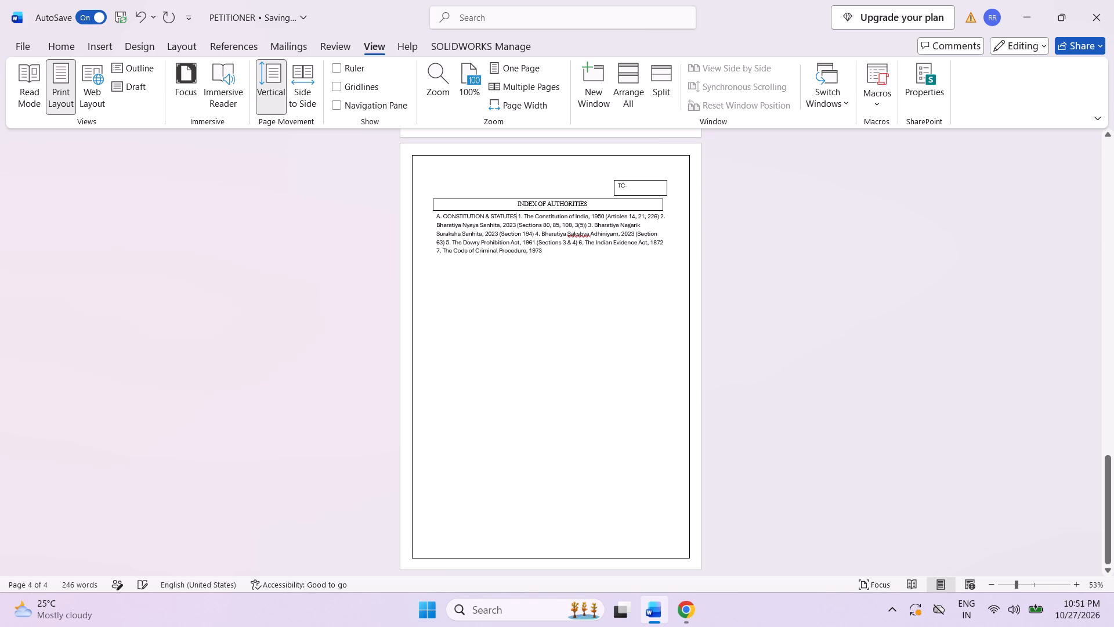
{"action": "key", "text": "Return"}
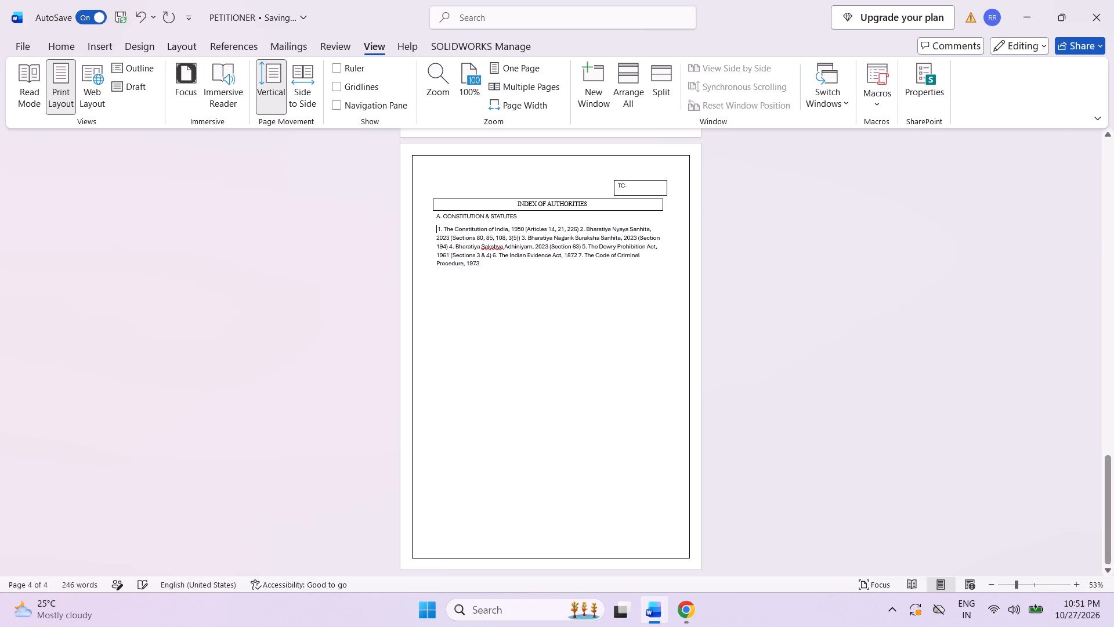
Replace "The Constitution of India, 1950 (Articles 14, 21, 226) 2." with a page break before "Bharatiya Nyaya Sanhita".
{"action": "left_click", "coordinate": [578, 229], "text": "ctrl"}
{"action": "key", "text": "ctrl+Return"}
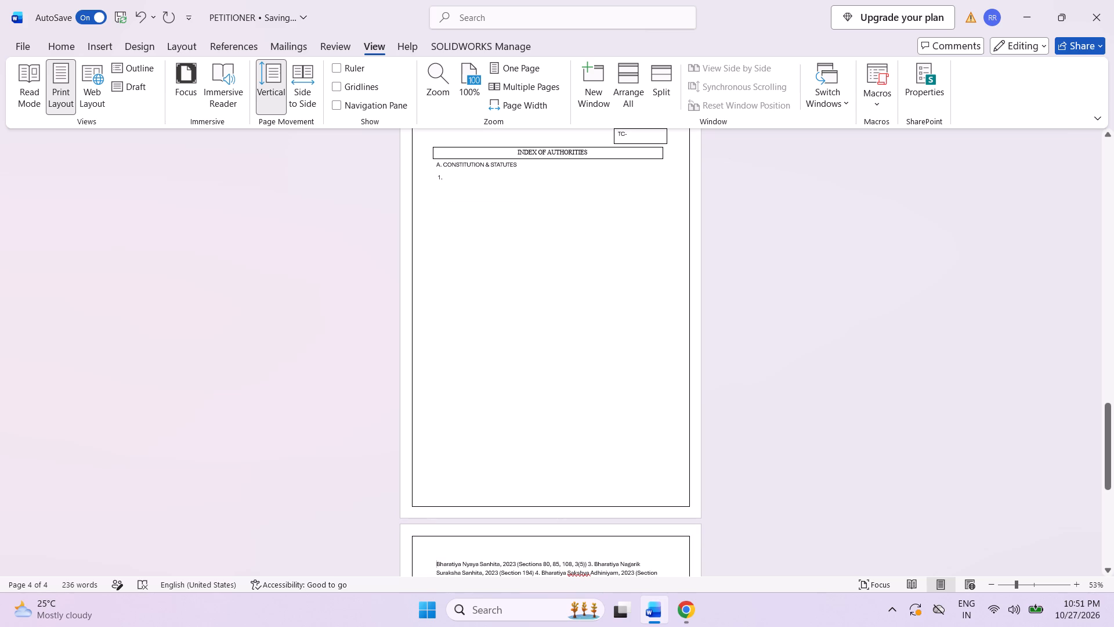
{"action": "scroll", "coordinate": [566, 245], "scroll_direction": "down", "scroll_amount": 4, "text": "ctrl"}
{"action": "scroll", "coordinate": [563, 250], "scroll_direction": "up", "scroll_amount": 5, "text": "ctrl"}
{"action": "scroll", "coordinate": [559, 246], "scroll_direction": "down", "scroll_amount": 1, "text": "ctrl"}
Remove the page break before "Bharatiya Nyaya Sanhita" so the statutes text rejoins "1." on the INDEX OF AUTHORITIES page.
{"action": "key", "text": "ctrl+BackSpace"}
{"action": "left_click", "coordinate": [518, 276]}
{"action": "key", "text": "BackSpace"}
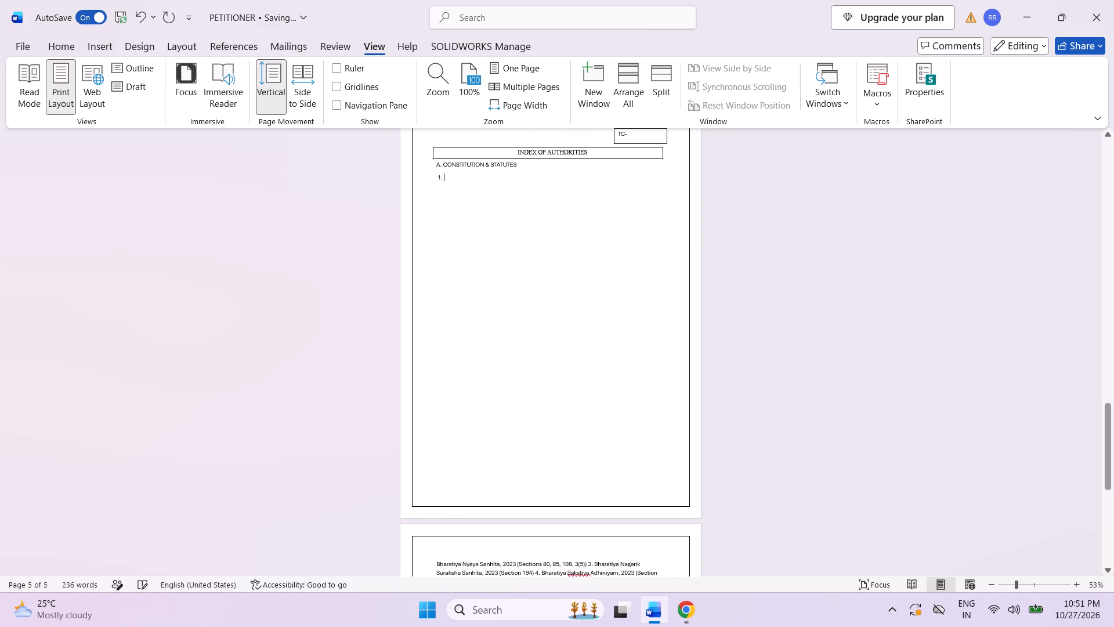
{"action": "left_click", "coordinate": [435, 563]}
{"action": "key", "text": "BackSpace"}
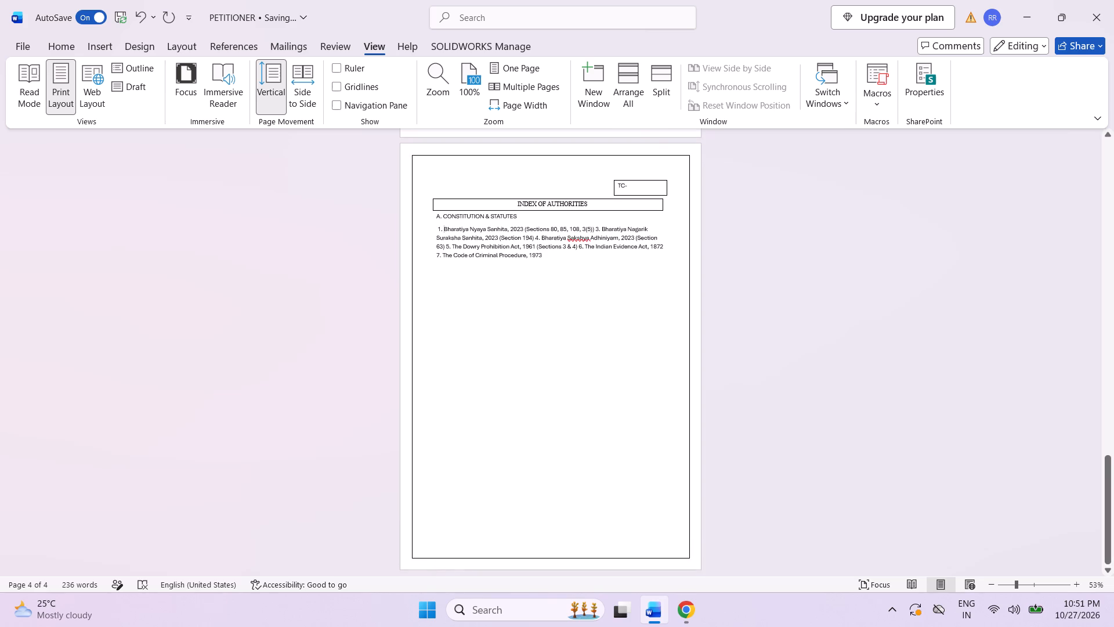
Delete the whole numbered statutes paragraph beneath "A. CONSTITUTION & STATUTES", keeping that heading.
{"action": "scroll", "coordinate": [576, 318], "scroll_direction": "down", "scroll_amount": 16}
{"action": "scroll", "coordinate": [556, 291], "scroll_direction": "up", "scroll_amount": 1}
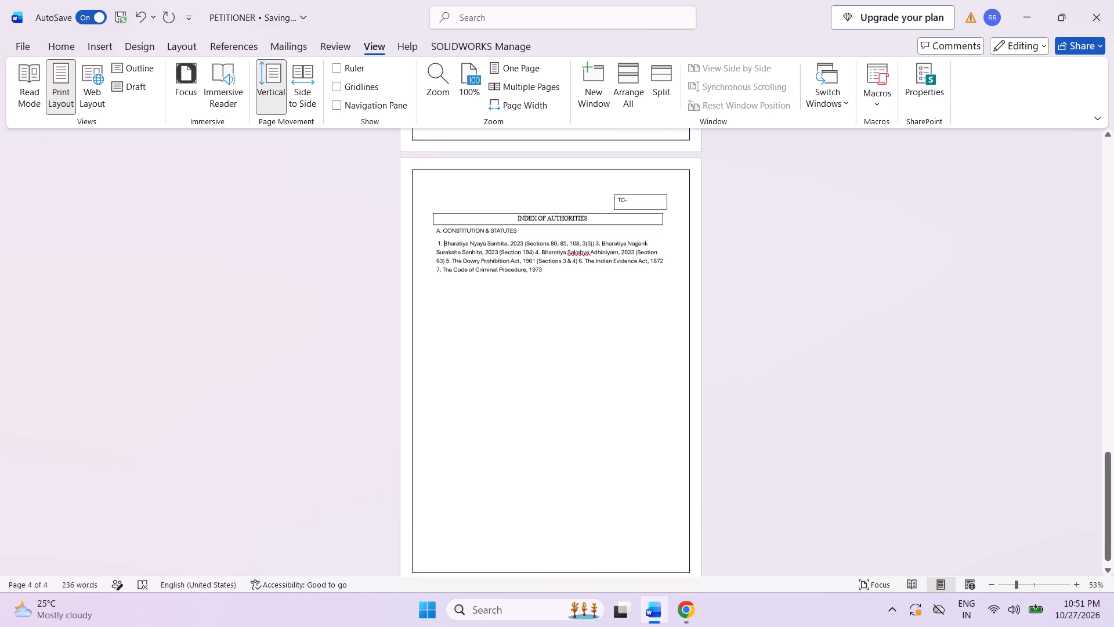
{"action": "scroll", "coordinate": [555, 291], "scroll_direction": "up", "scroll_amount": 18}
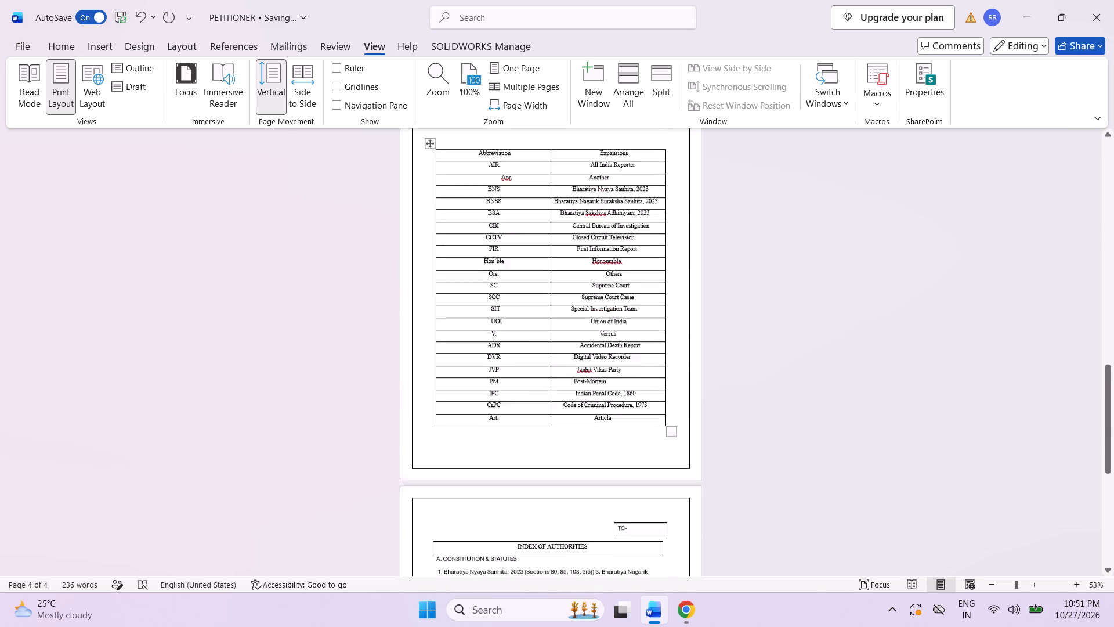
{"action": "scroll", "coordinate": [552, 276], "scroll_direction": "up", "scroll_amount": 20}
{"action": "scroll", "coordinate": [552, 276], "scroll_direction": "up", "scroll_amount": 8}
{"action": "scroll", "coordinate": [544, 287], "scroll_direction": "down", "scroll_amount": 18}
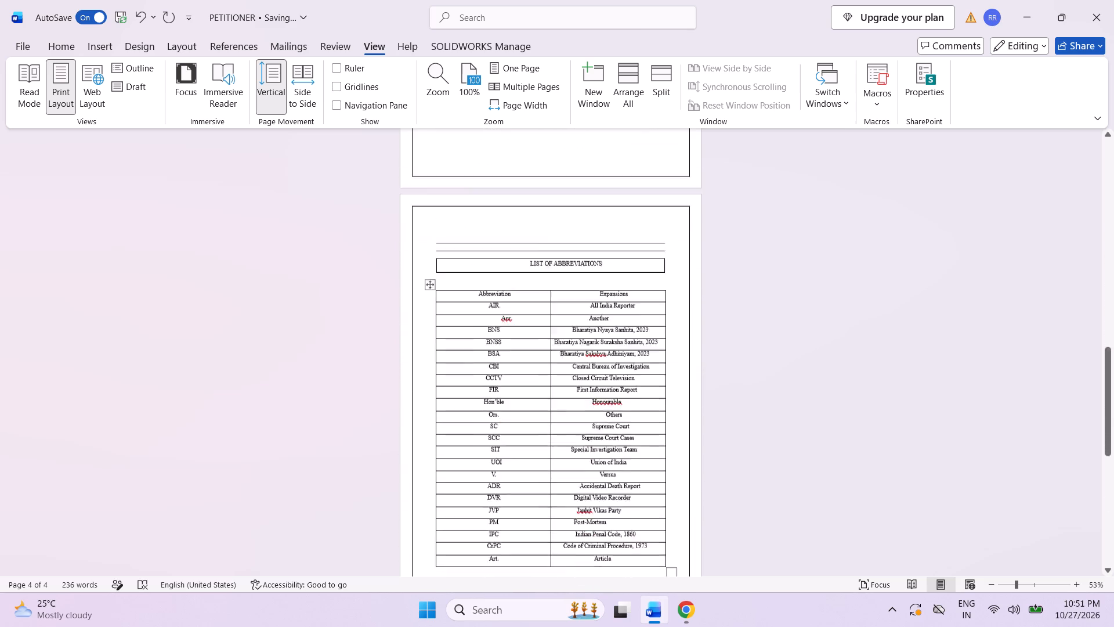
{"action": "scroll", "coordinate": [543, 287], "scroll_direction": "down", "scroll_amount": 20}
{"action": "scroll", "coordinate": [543, 287], "scroll_direction": "down", "scroll_amount": 14}
{"action": "scroll", "coordinate": [523, 348], "scroll_direction": "down", "scroll_amount": 17}
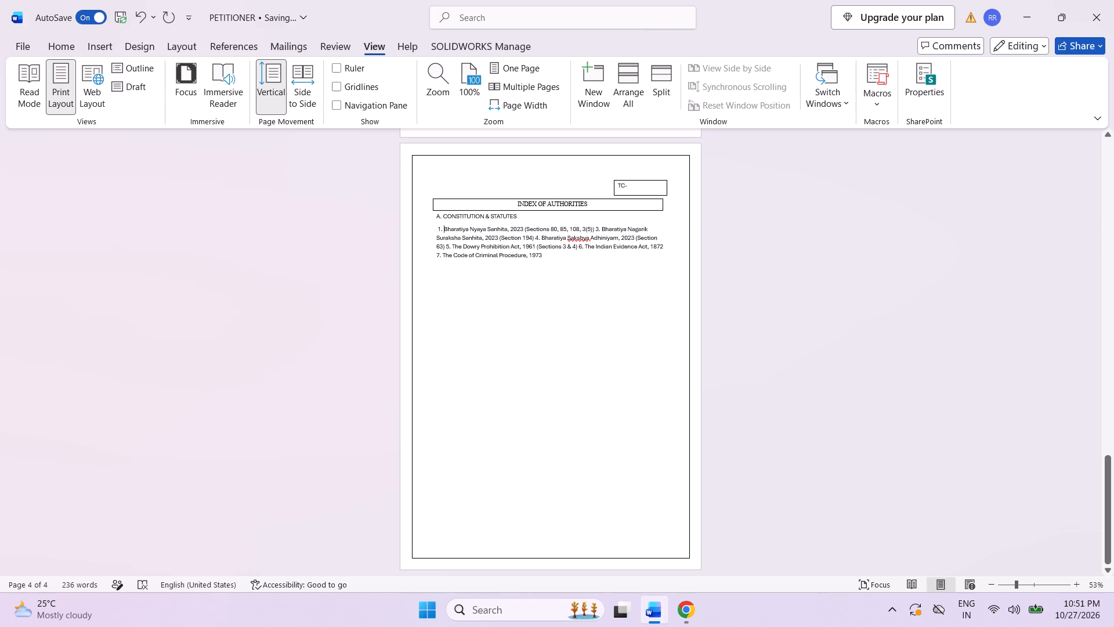
{"action": "left_click_drag", "start_coordinate": [436, 232], "coordinate": [531, 268]}
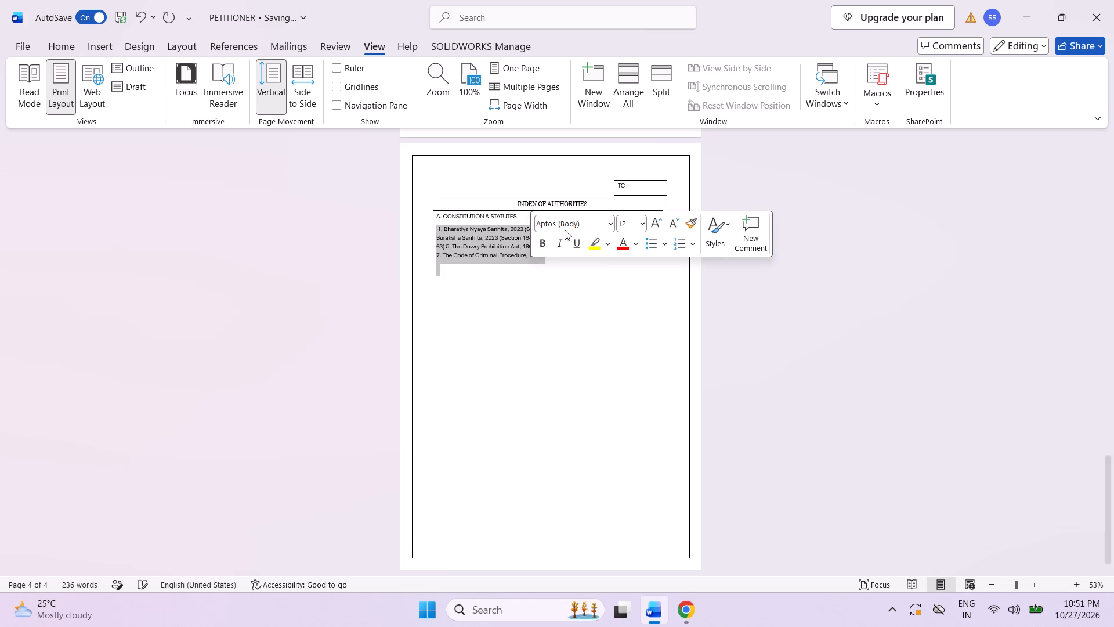
{"action": "key", "text": "BackSpace"}
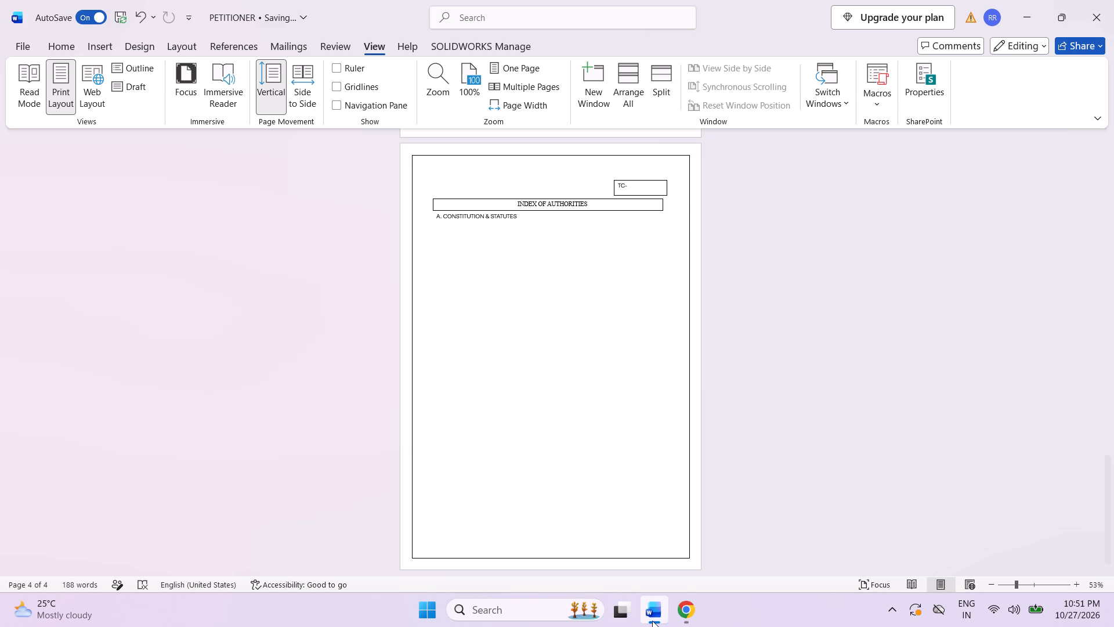